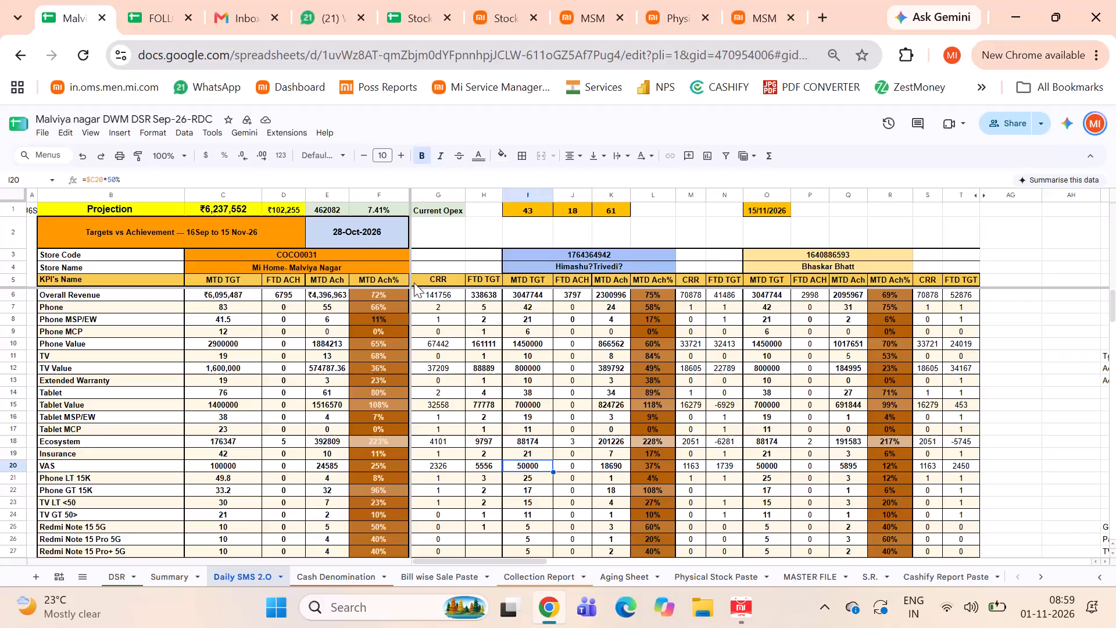
Set the report date on the Daily SMS 2.O sheet to 31-Oct-2026.
double_click(378, 233)
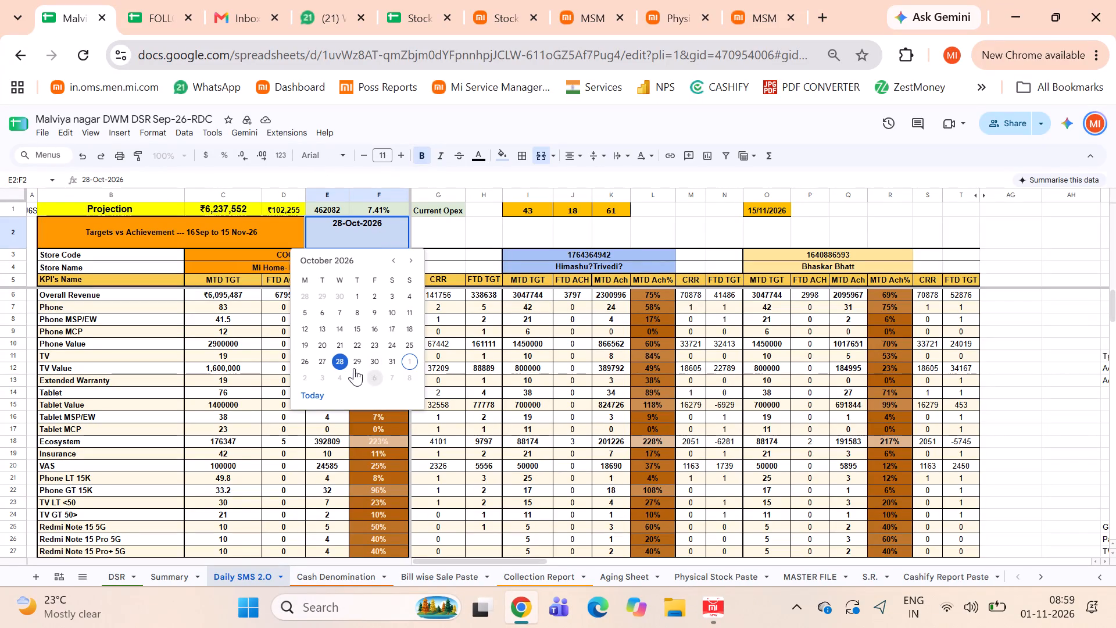
click(393, 361)
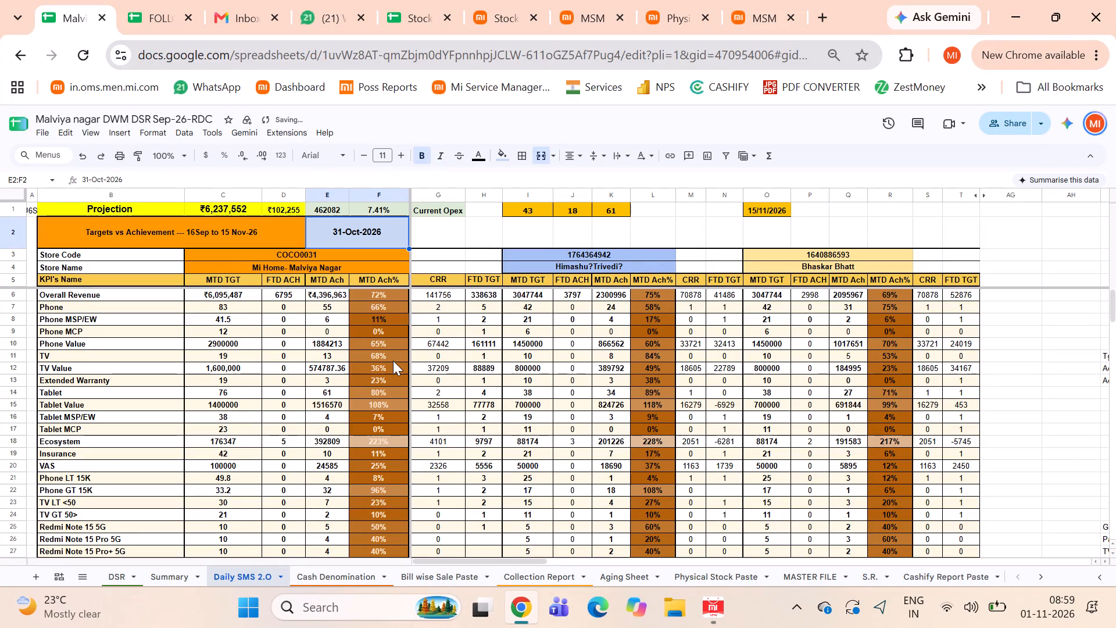
Examine the Bill wise Sale Paste sheet for the last pasted sales date and the first free row.
click(426, 566)
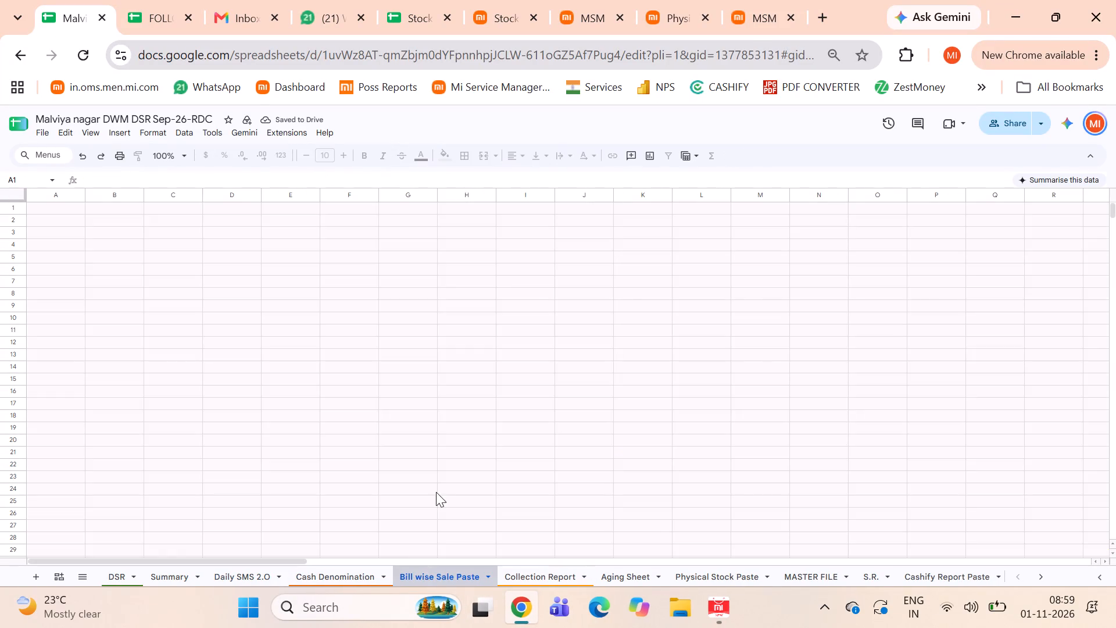
scroll(371, 340, down, 8)
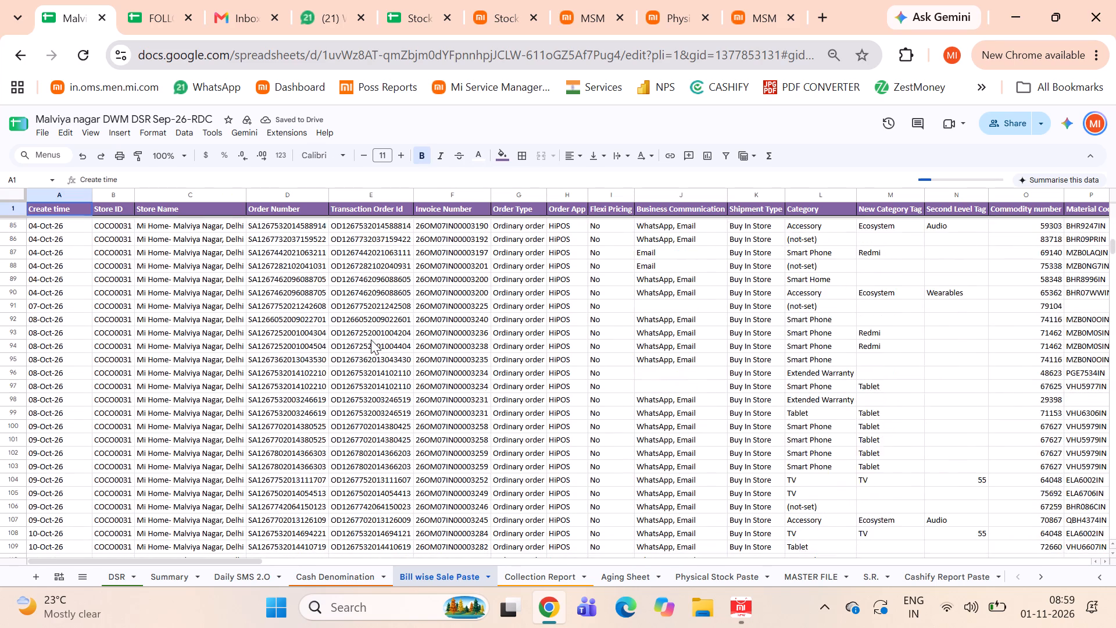
scroll(371, 340, down, 14)
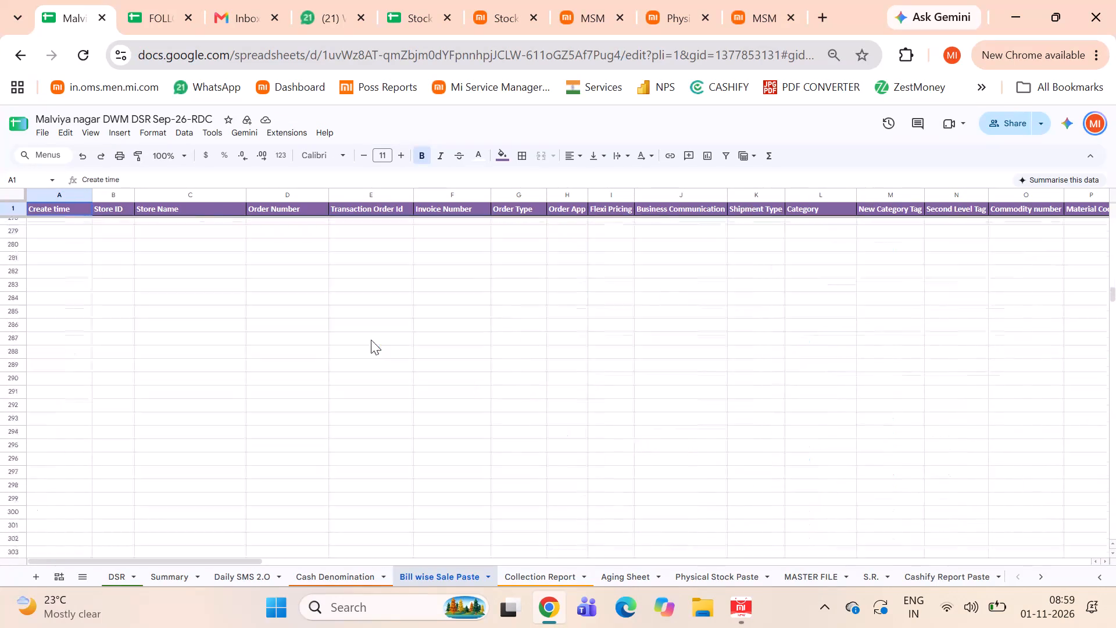
scroll(371, 340, down, 1)
scroll(371, 340, up, 10)
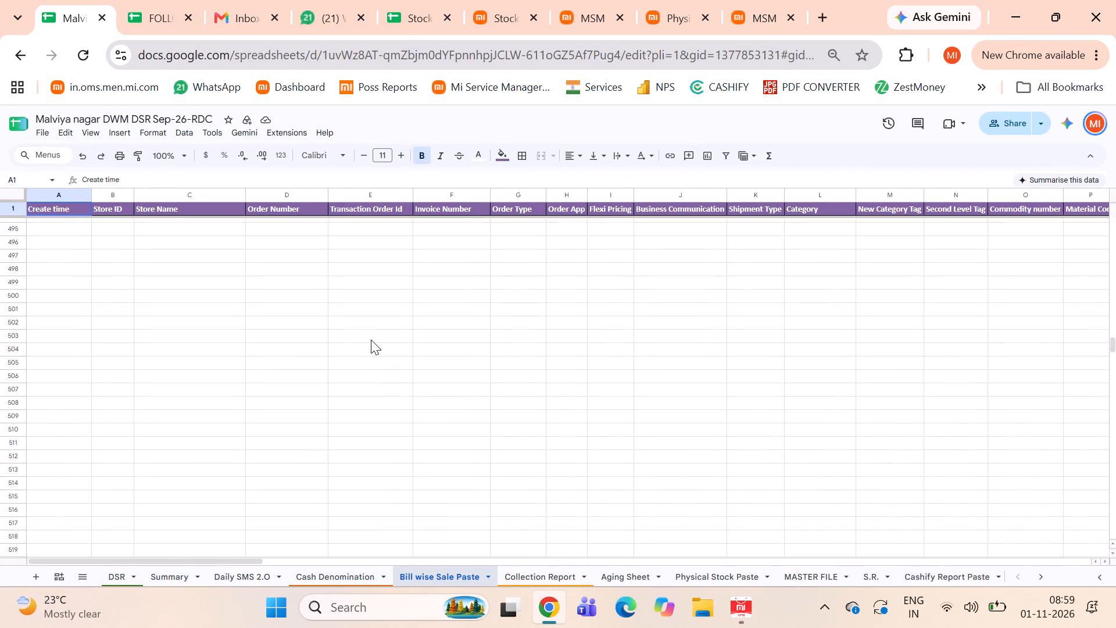
scroll(371, 340, up, 10)
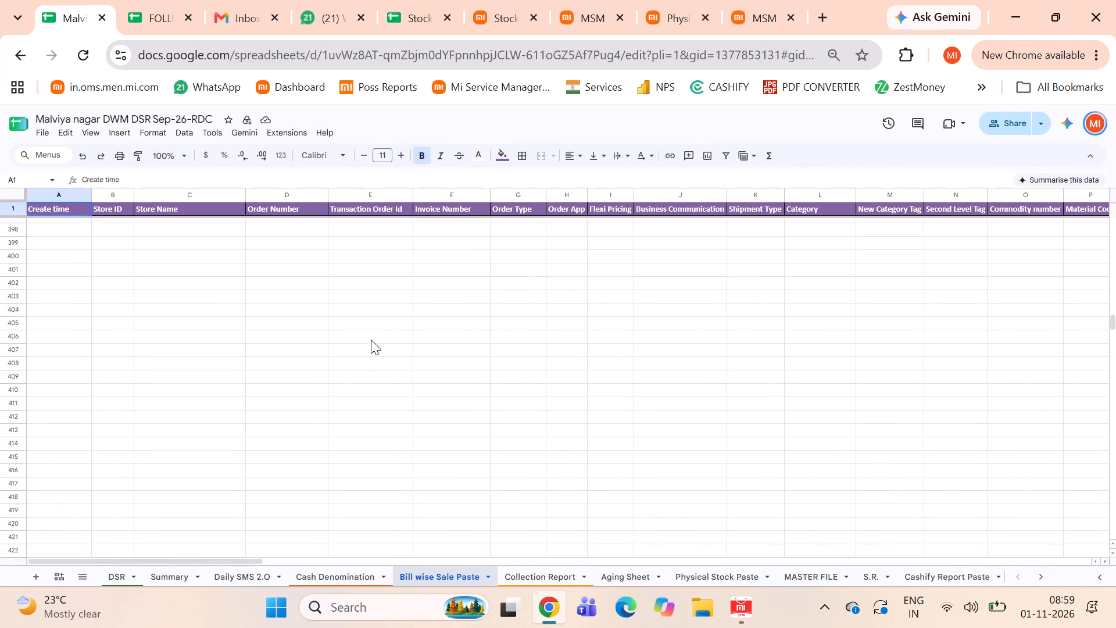
scroll(371, 340, up, 12)
scroll(371, 340, down, 3)
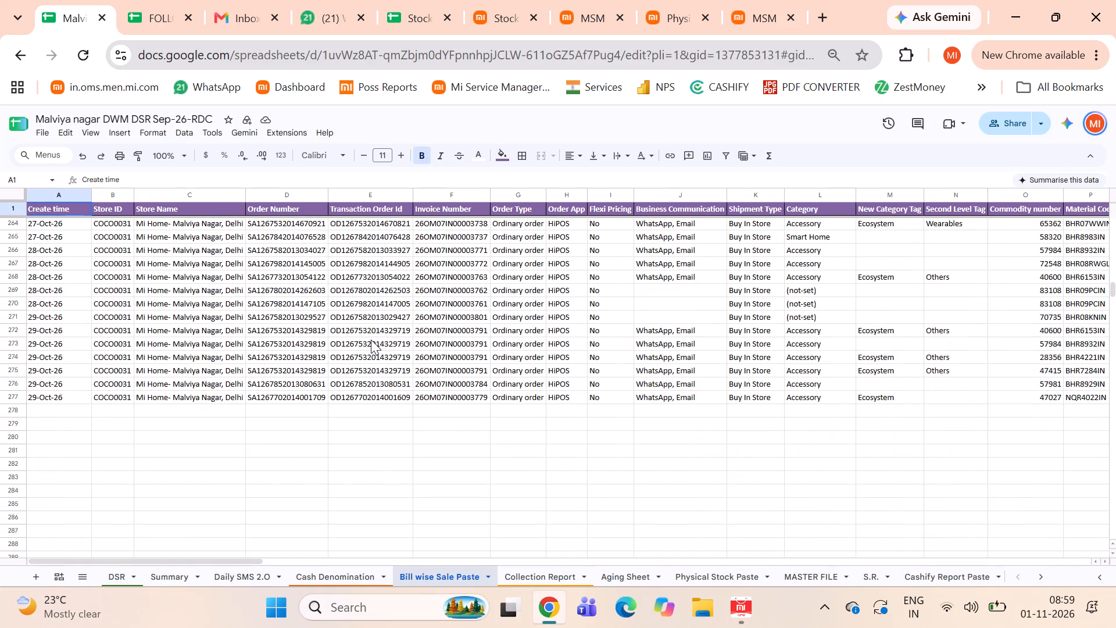
Open the Bill wise sales report in the Mi Store operation portal, in the last browser tab.
click(761, 11)
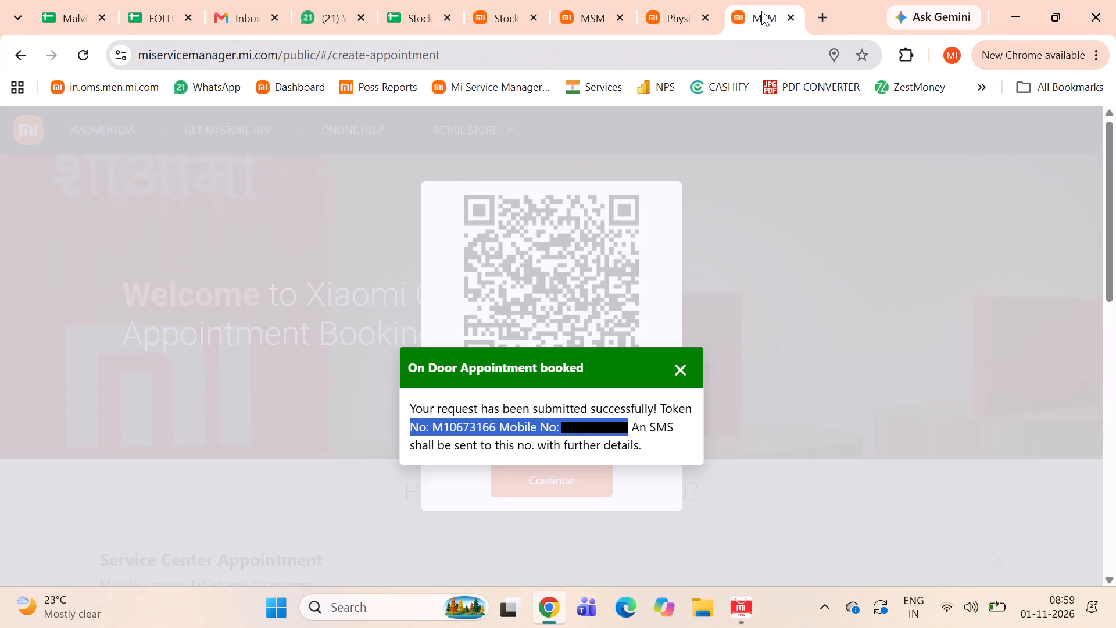
click(115, 88)
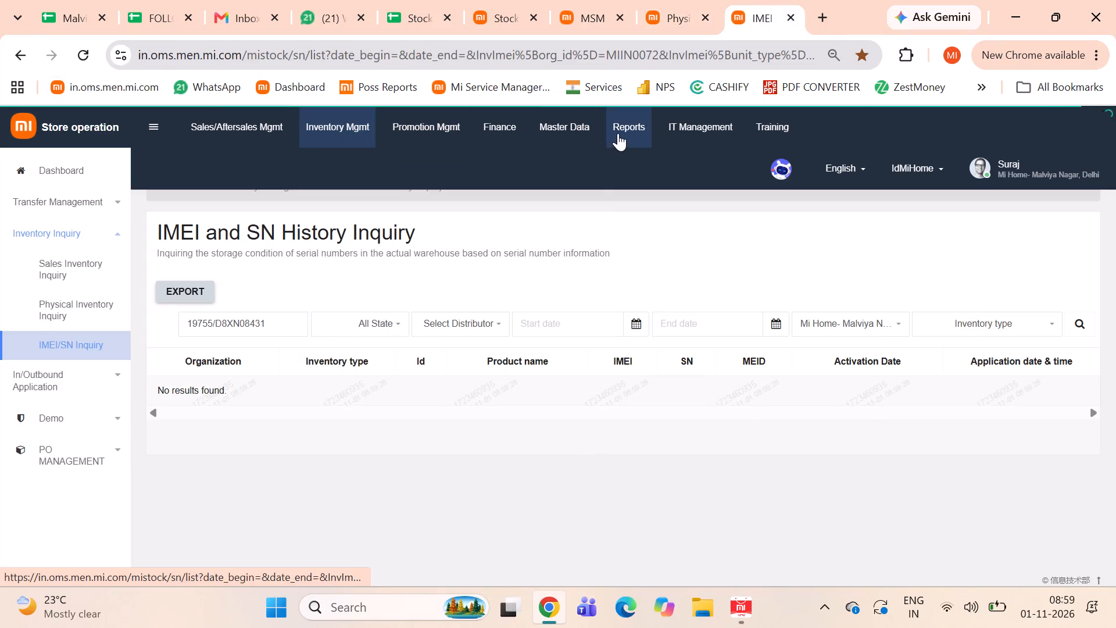
click(618, 133)
click(52, 211)
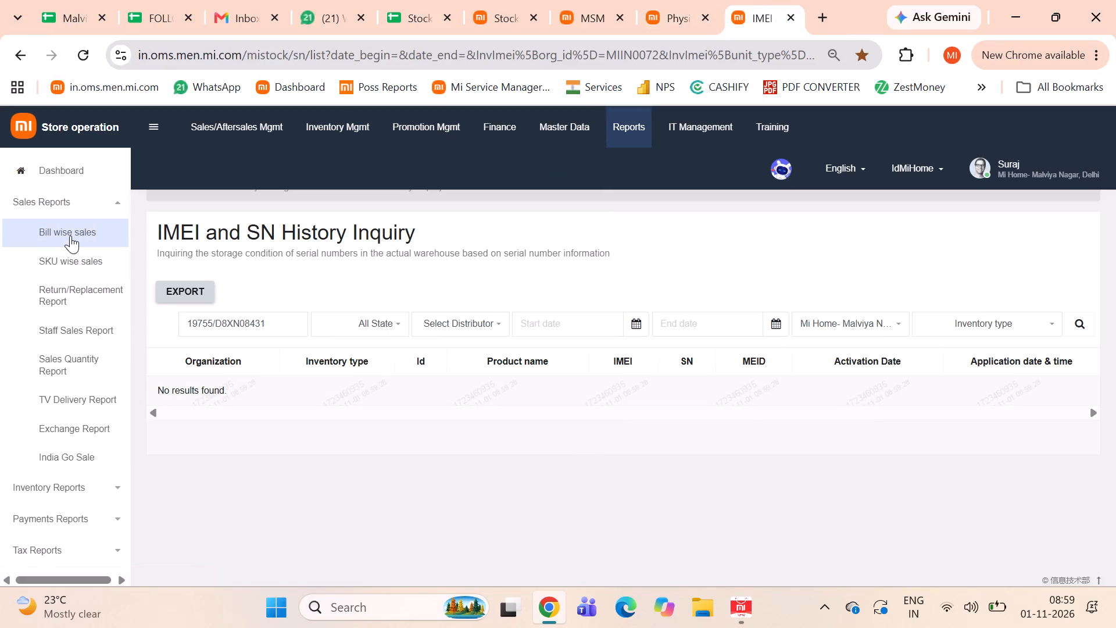
click(70, 235)
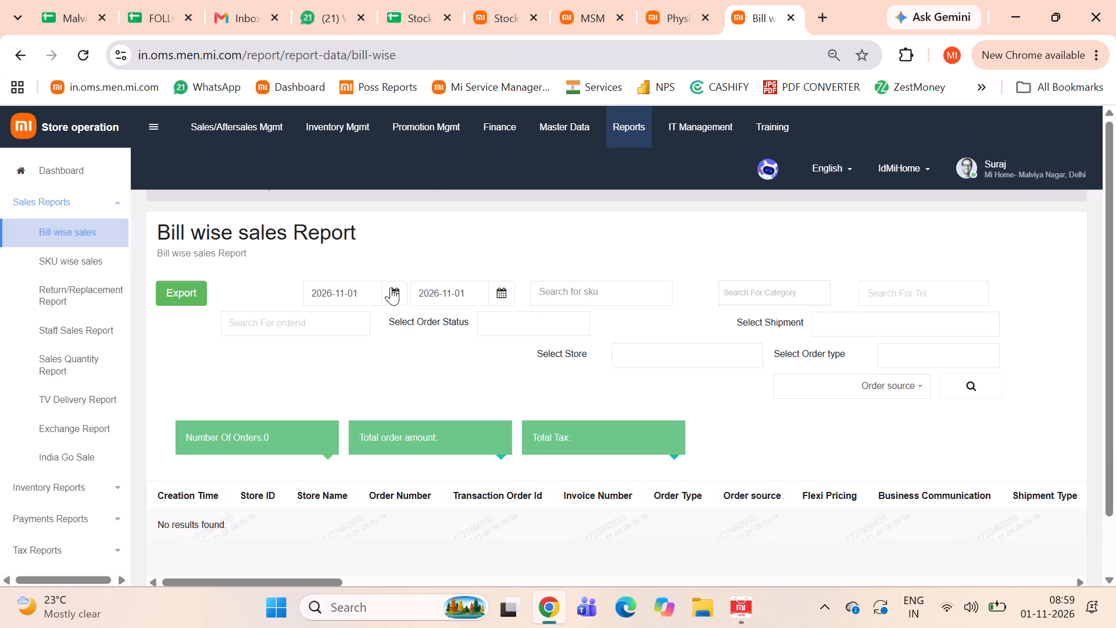
Query the Bill wise sales report with both start and end date set to 2026-10-30.
click(391, 293)
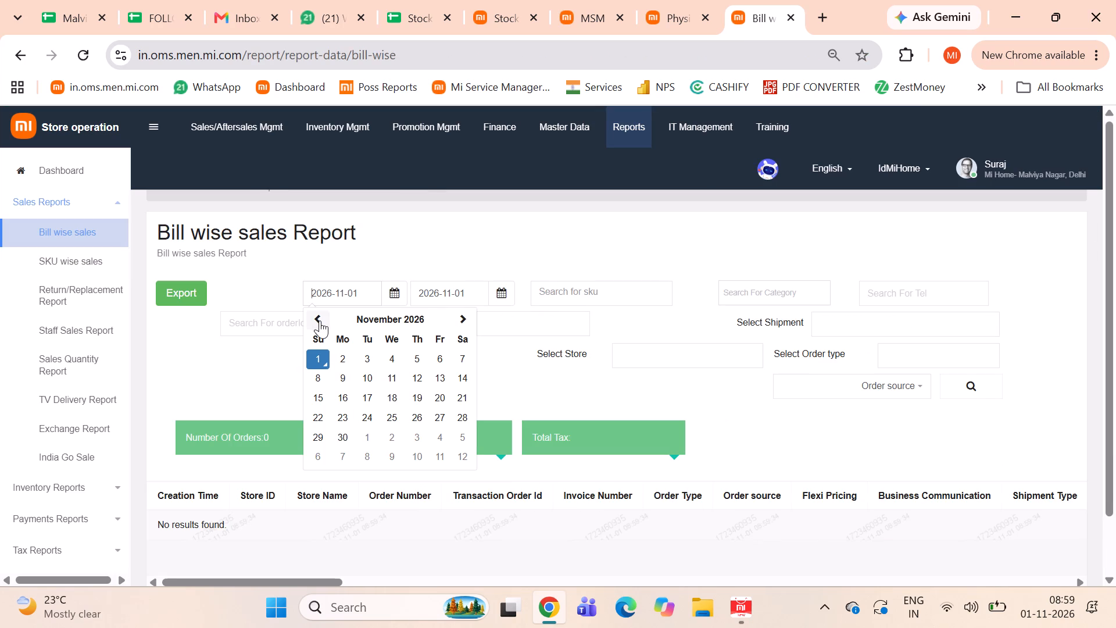
click(320, 320)
click(445, 437)
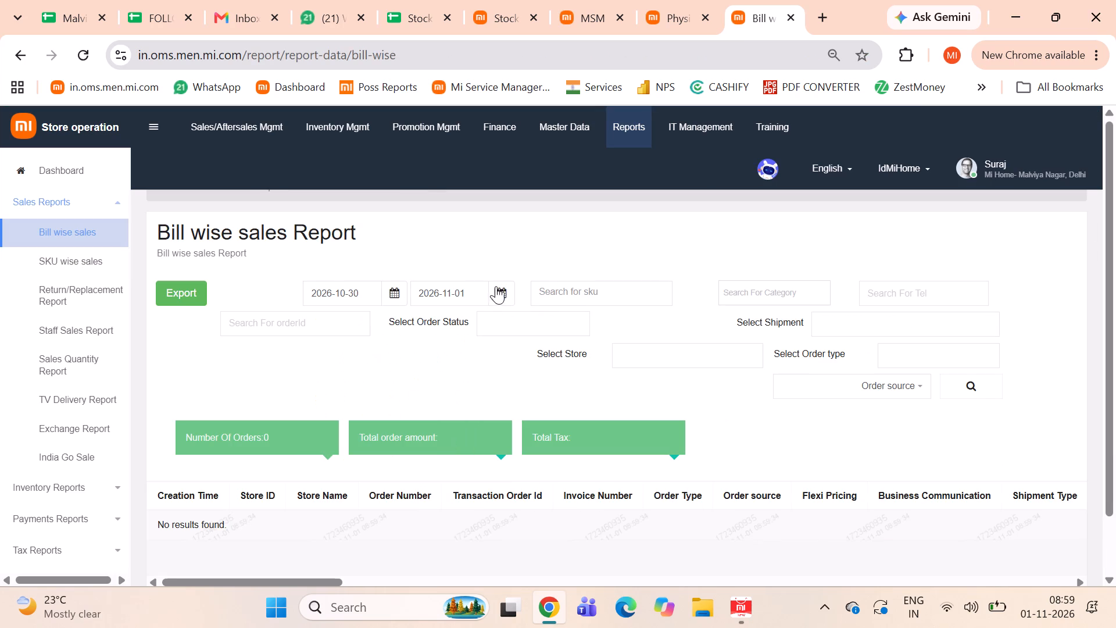
click(506, 294)
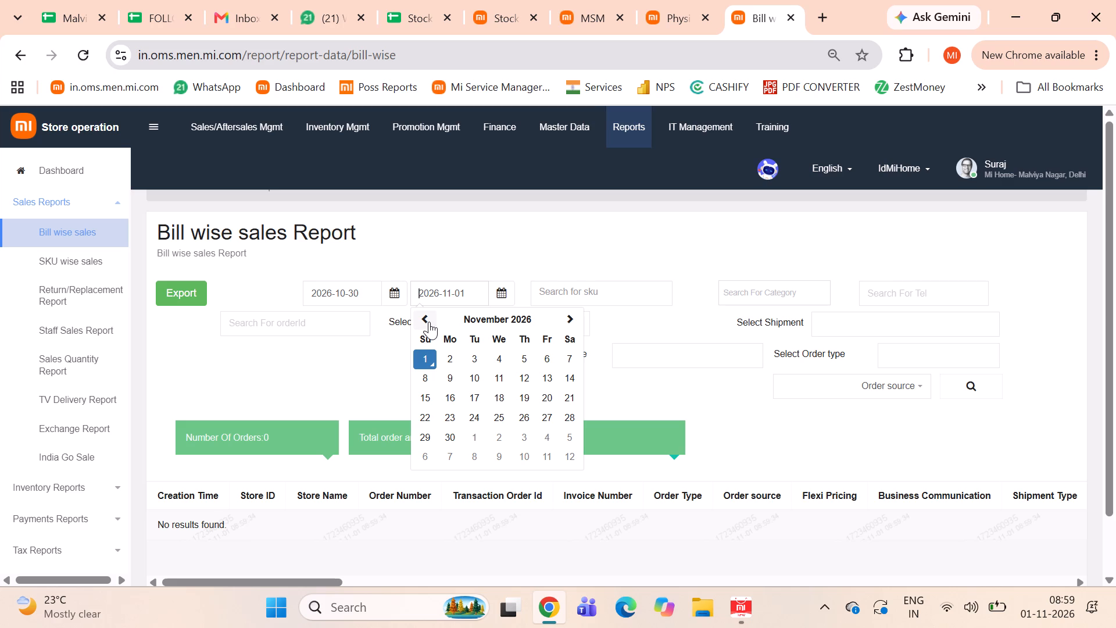
click(429, 322)
click(549, 440)
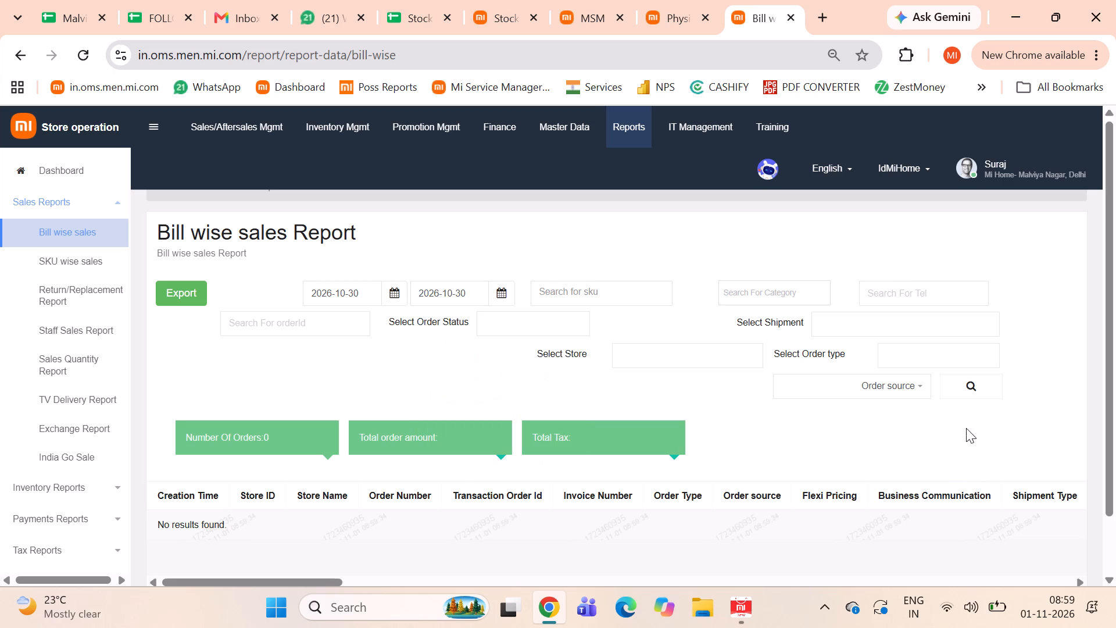
click(959, 382)
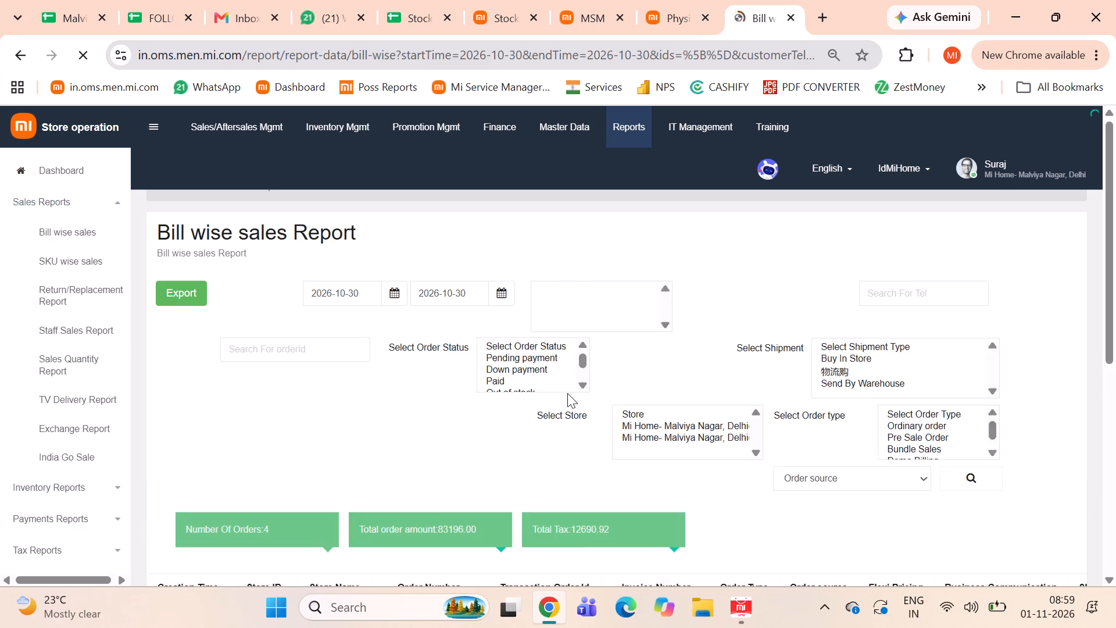
Export the bill-wise report and bring up the downloaded CSV in a maximised Excel window, dismissing the activation wizard.
click(180, 289)
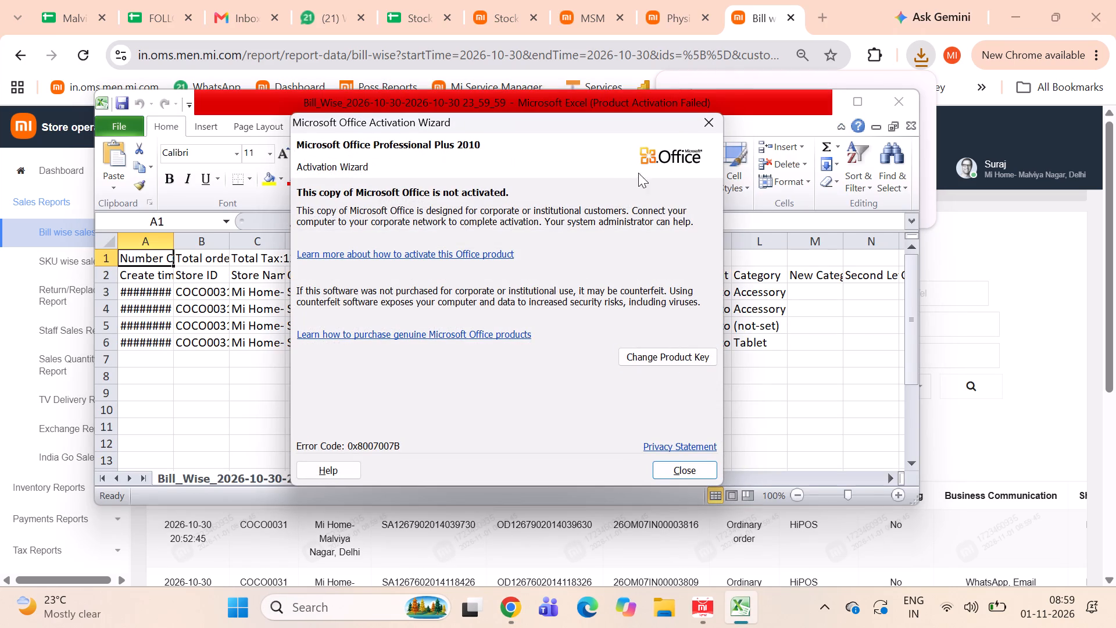
click(713, 129)
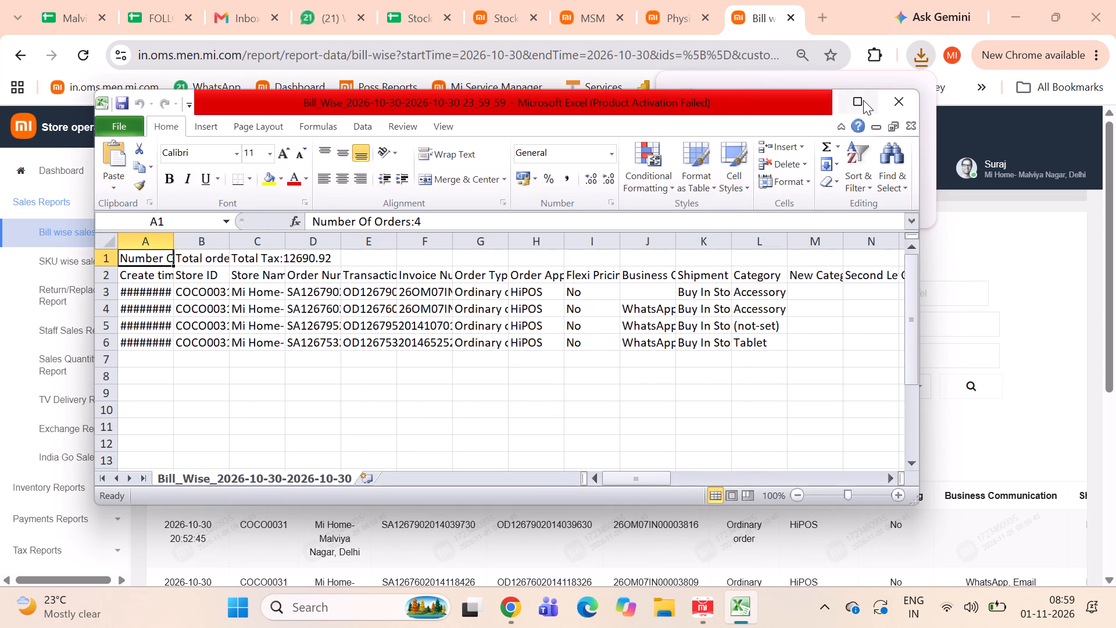
click(863, 100)
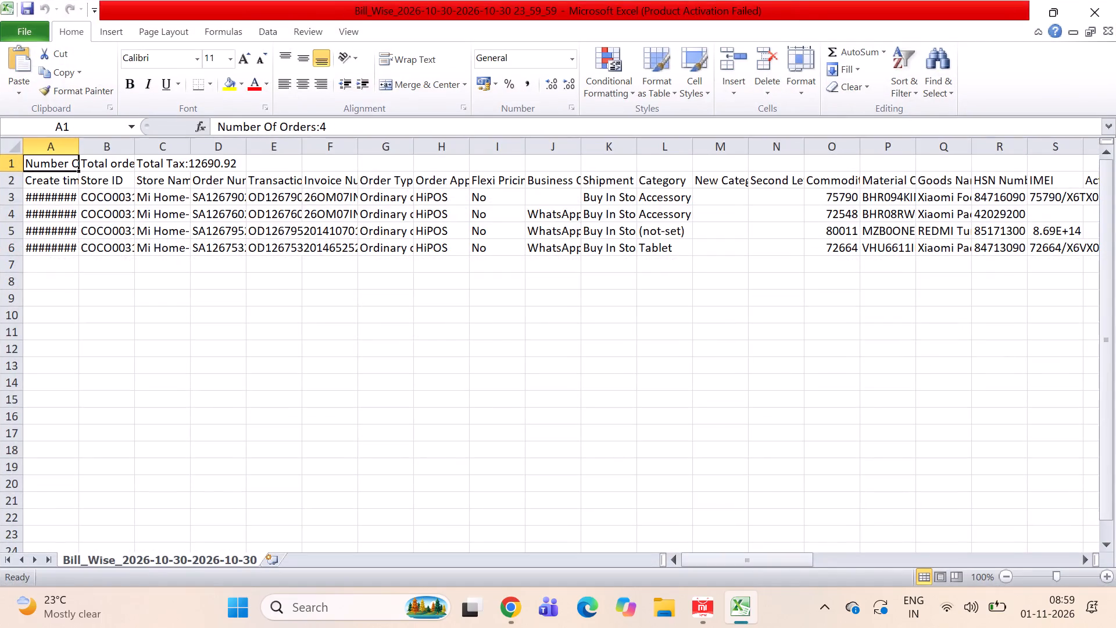
Auto-fit all column widths in the exported Bill_Wise sheet.
click(10, 144)
double_click(81, 148)
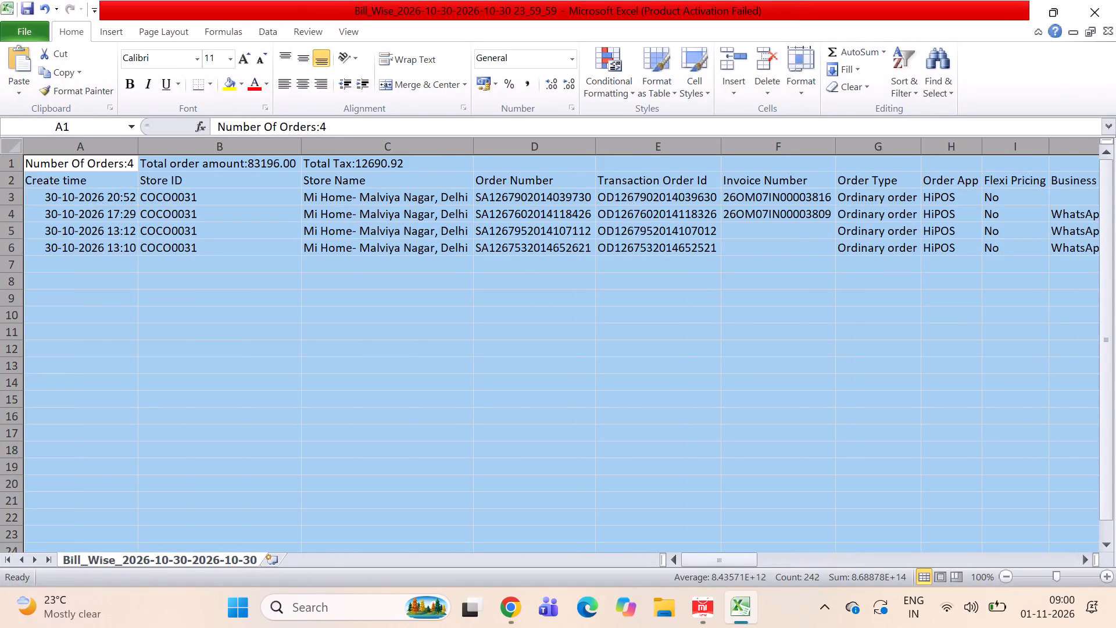
Add filters to the exported data and filter the Status column to show only Completed orders.
scroll(422, 205, left, 13)
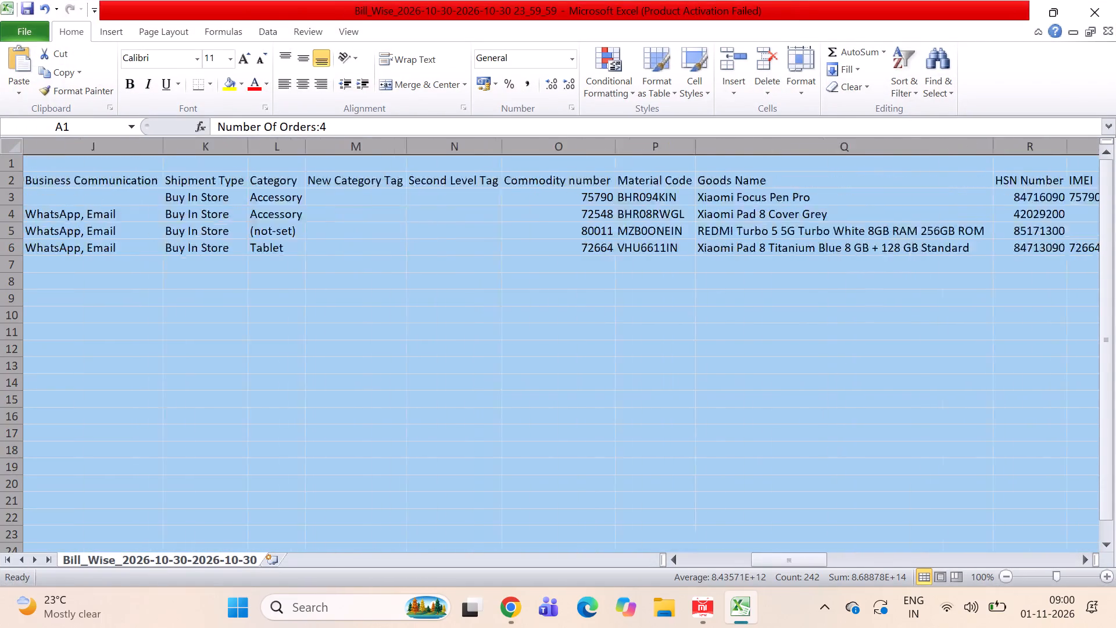
scroll(422, 205, up, 1)
scroll(422, 205, left, 6)
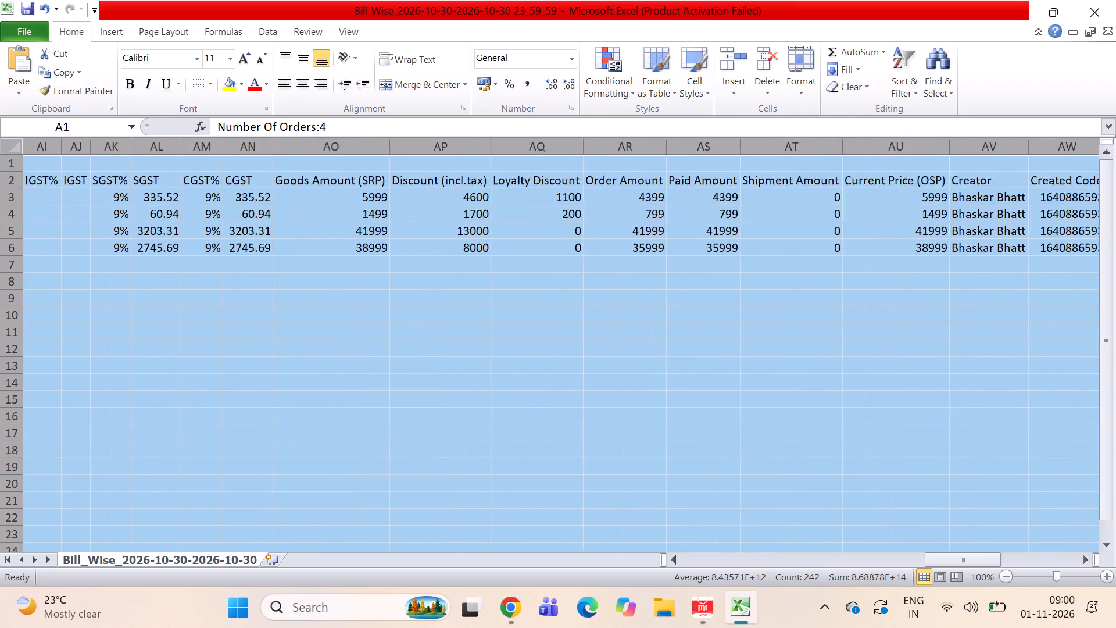
scroll(422, 205, left, 6)
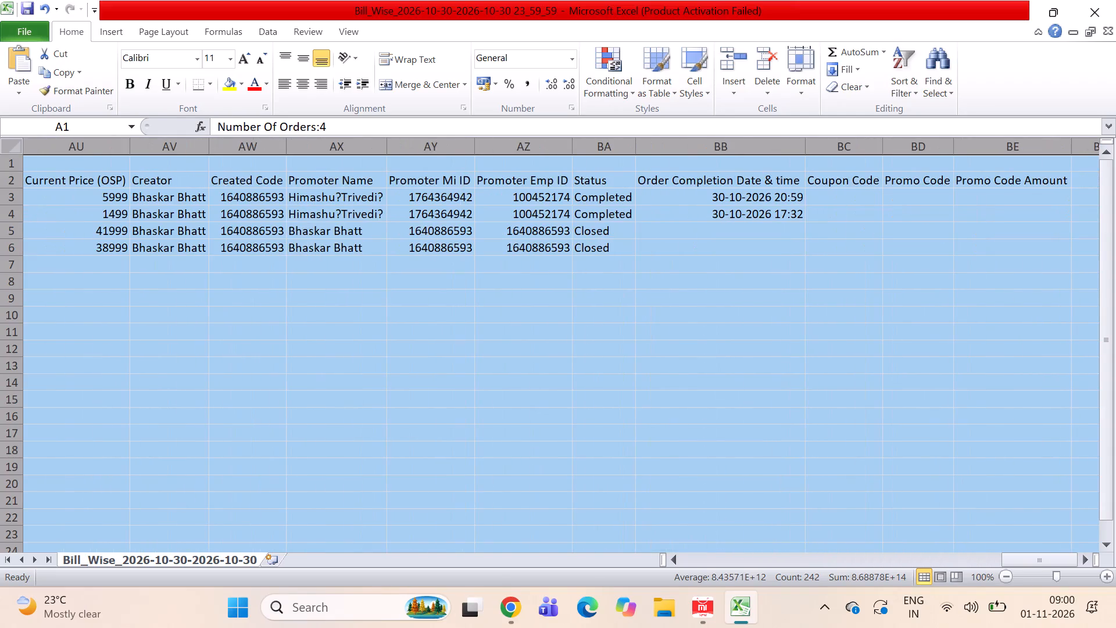
key(ctrl+shift+l)
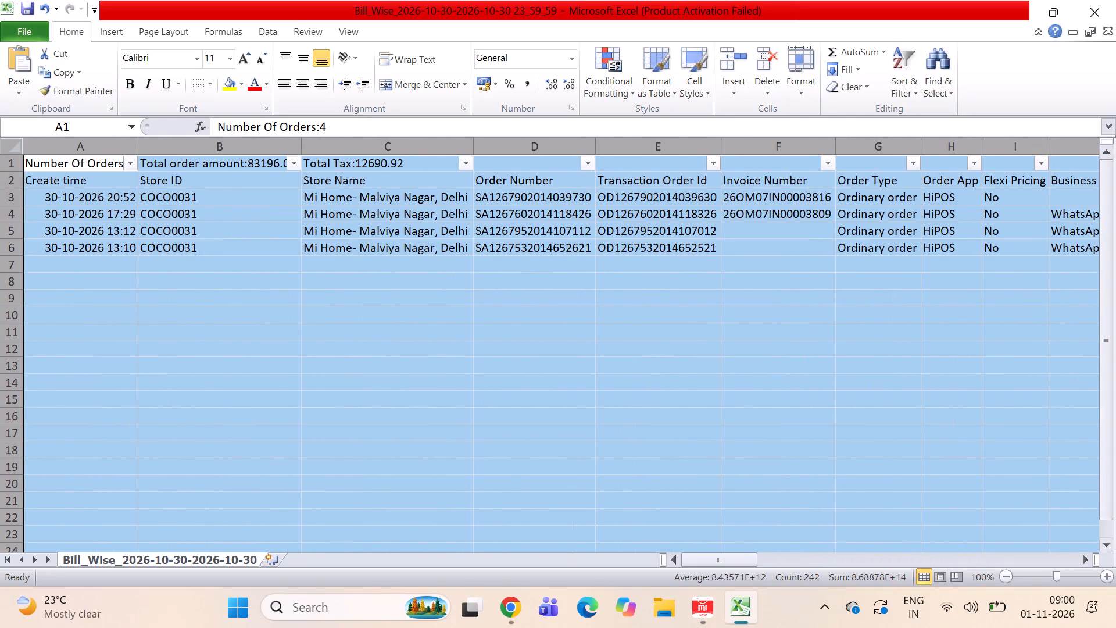
scroll(910, 231, left, 18)
scroll(910, 231, left, 6)
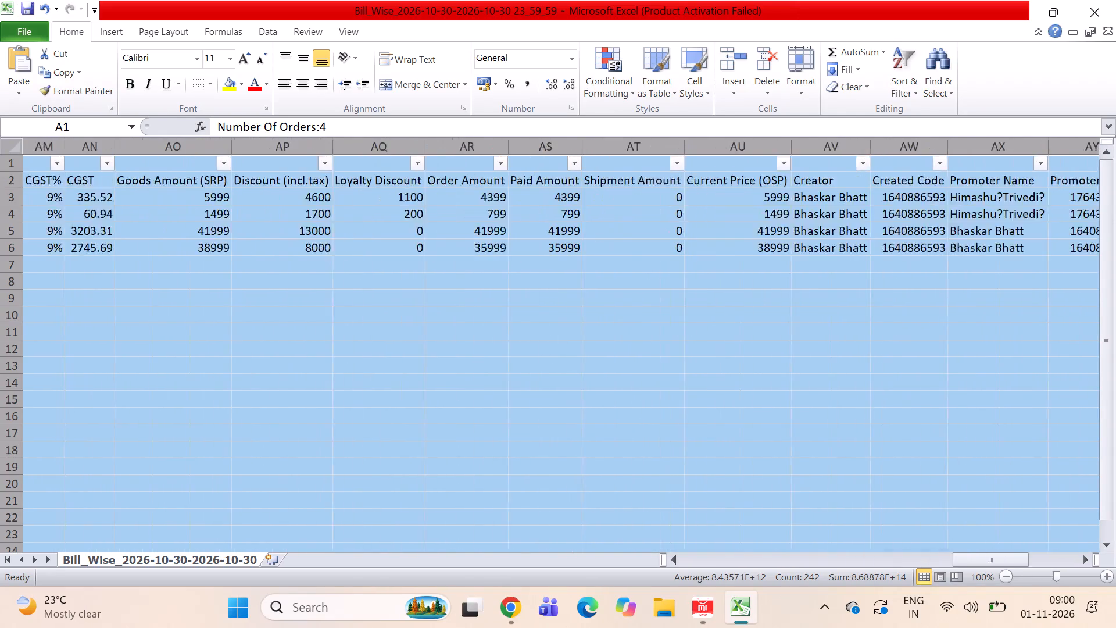
scroll(910, 231, left, 5)
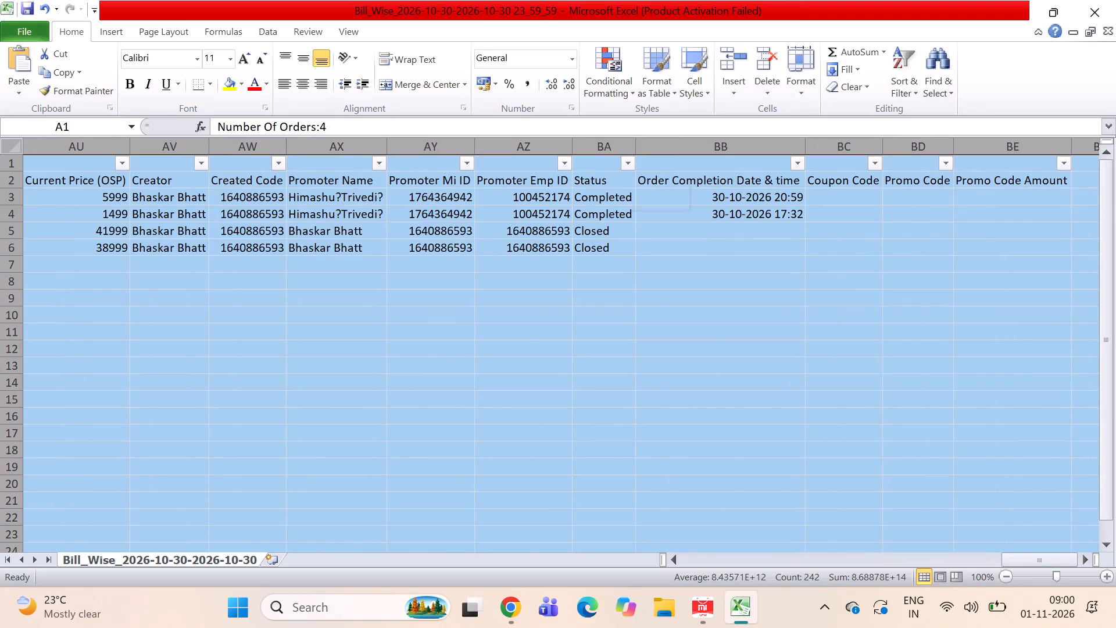
click(624, 159)
click(452, 319)
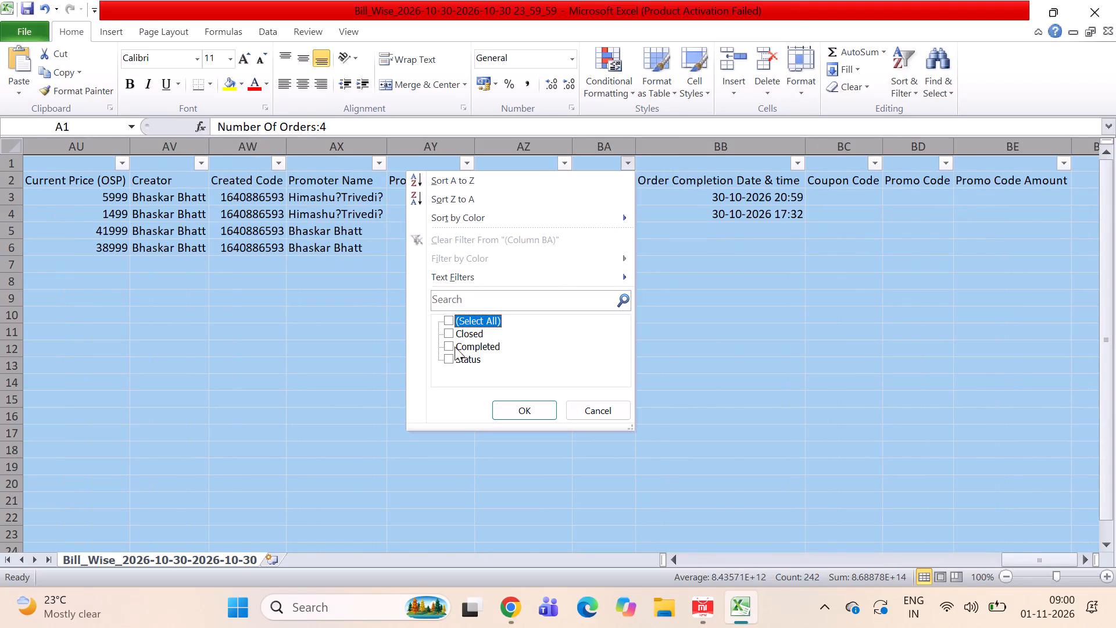
click(449, 345)
key(Return)
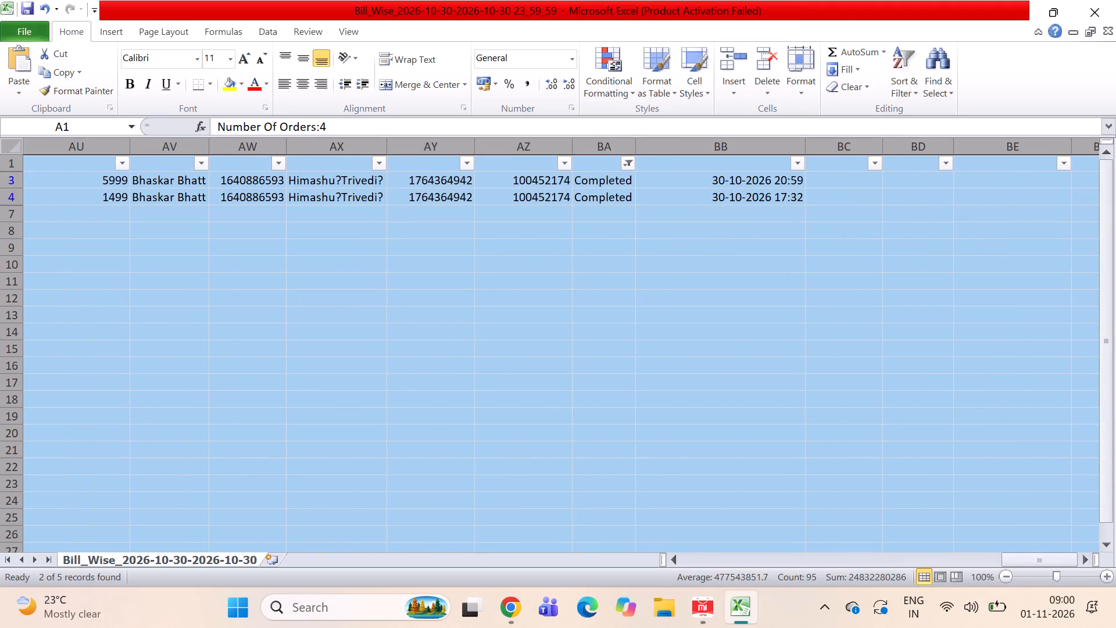
Copy the filtered Completed order rows from the Store ID column through Order Completion Date & time.
click(664, 172)
key(Left)
key(Left)
key(Left)
key(Left)
key(Left)
key(Left)
key(Left)
key(Left)
key(Left)
key(Left)
key(Left)
key(Left)
key(Left)
key(Left)
key(Left)
key(Left)
key(Left)
key(Left)
key(Left)
key(Left)
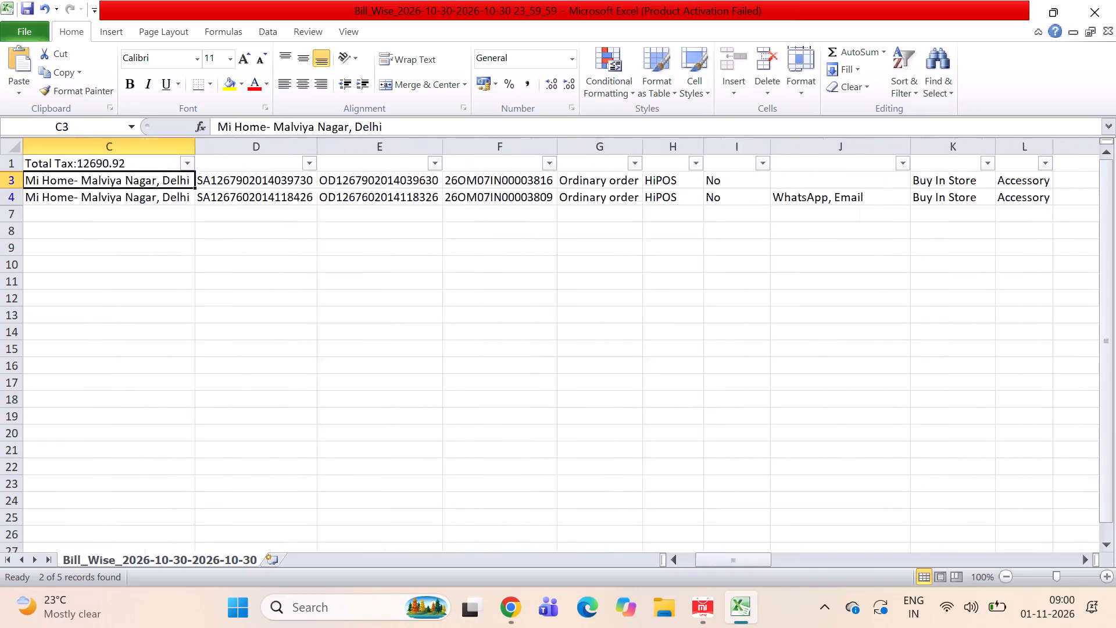
key(Right)
key(ctrl+shift+Right)
key(ctrl+shift+Right)
key(ctrl+shift+Right)
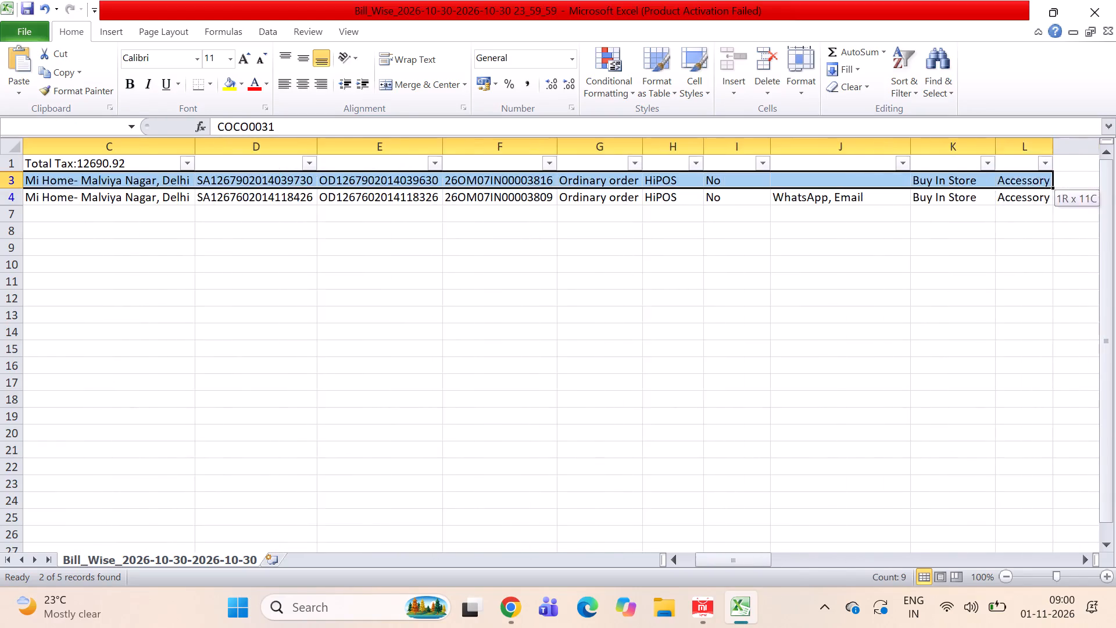
key(ctrl+shift+Right)
key(ctrl+shift+Right)
key(ctrl+shift+Right)
key(ctrl+shift+Right)
key(ctrl+shift+Right)
key(ctrl+shift+Right)
key(ctrl+shift+Right)
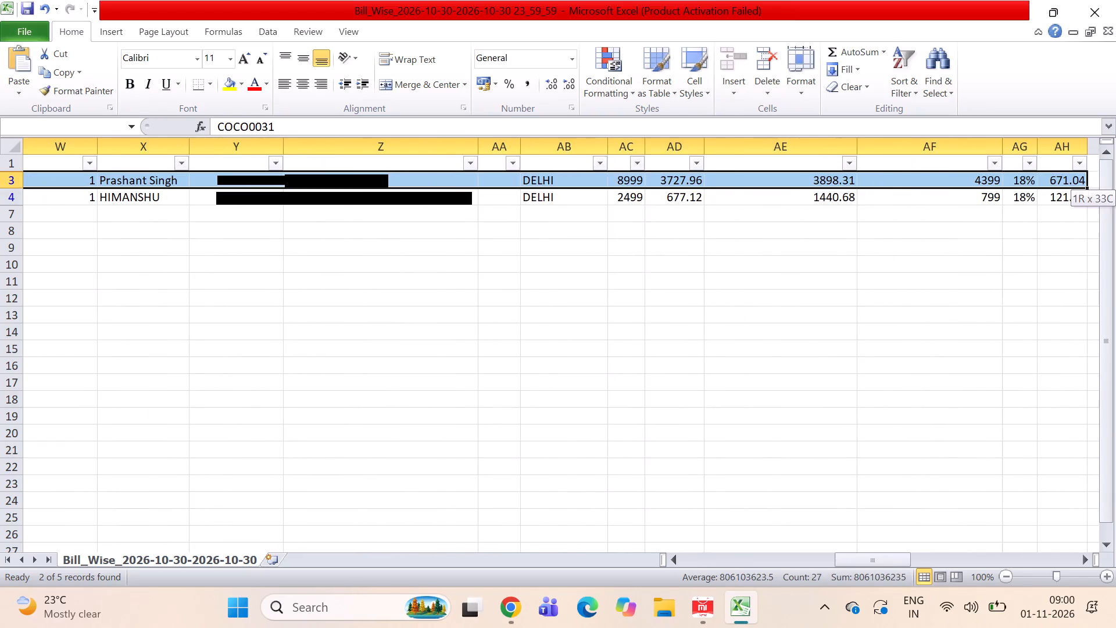
key(ctrl+shift+Right)
key(ctrl+shift+Right)
key(ctrl+shift+Down)
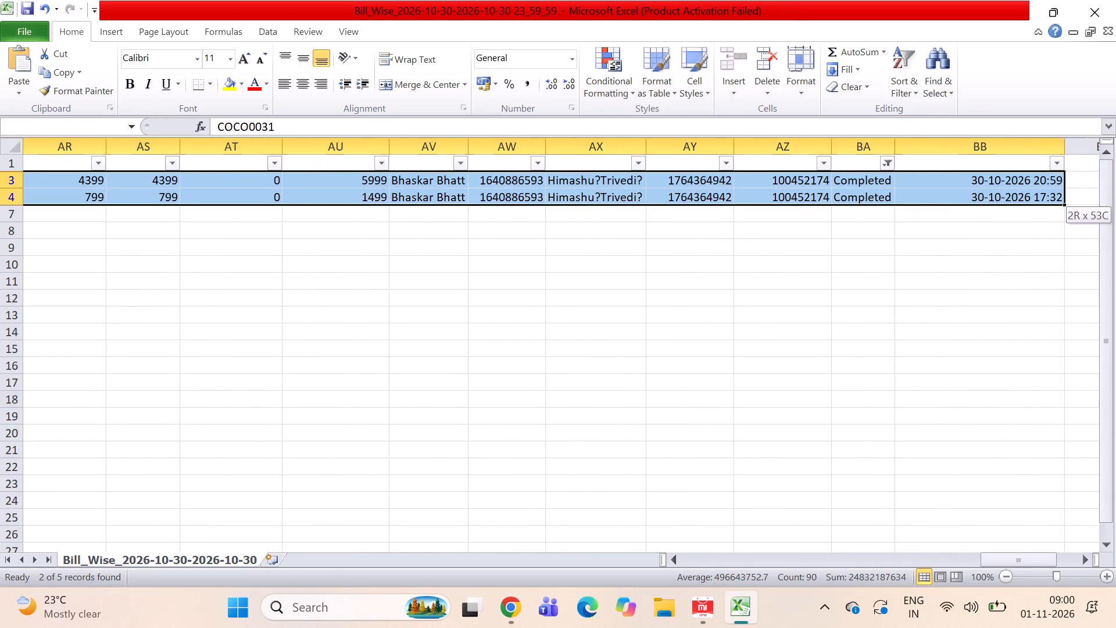
key(ctrl+c)
Switch to the Malviya Nagar DSR spreadsheet in Chrome and paste the copied rows at B278 of the Bill wise Sale Paste sheet.
key(alt+Tab)
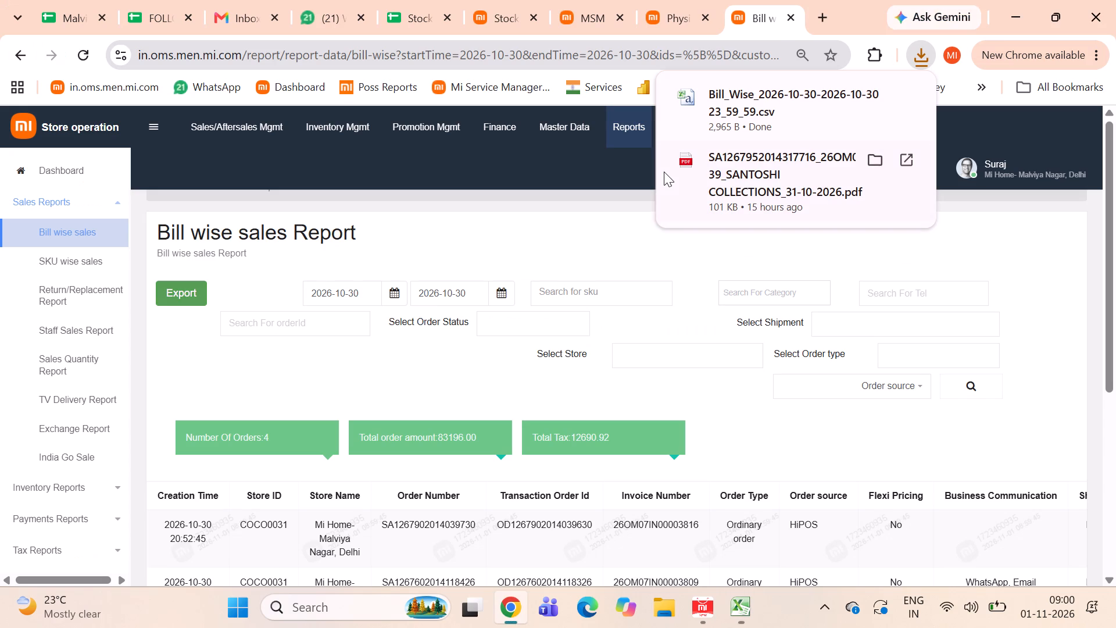
click(75, 15)
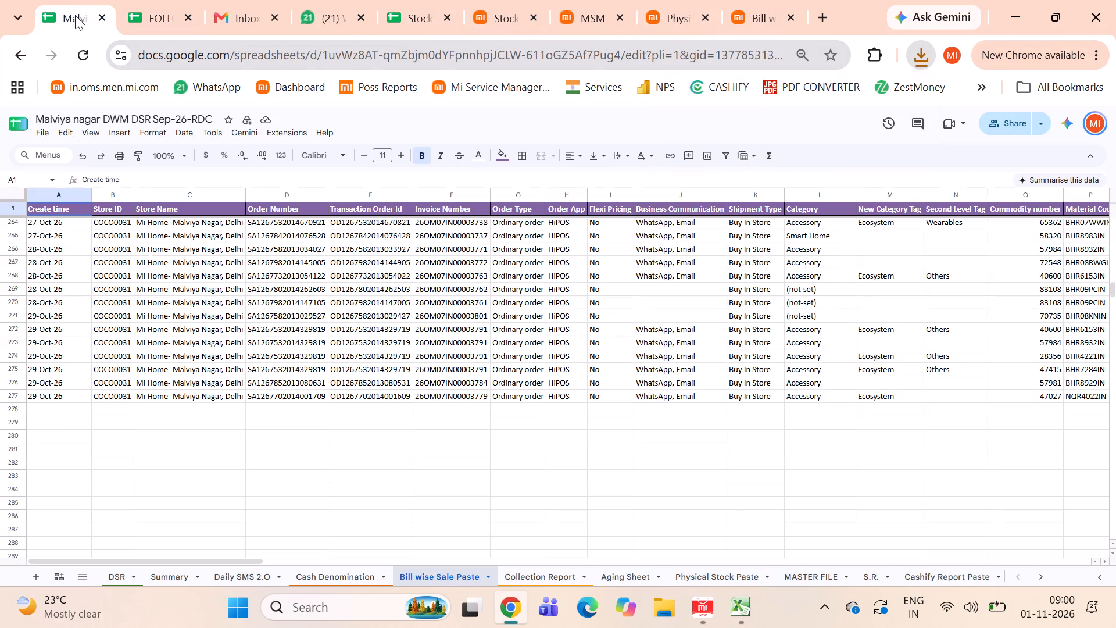
click(120, 409)
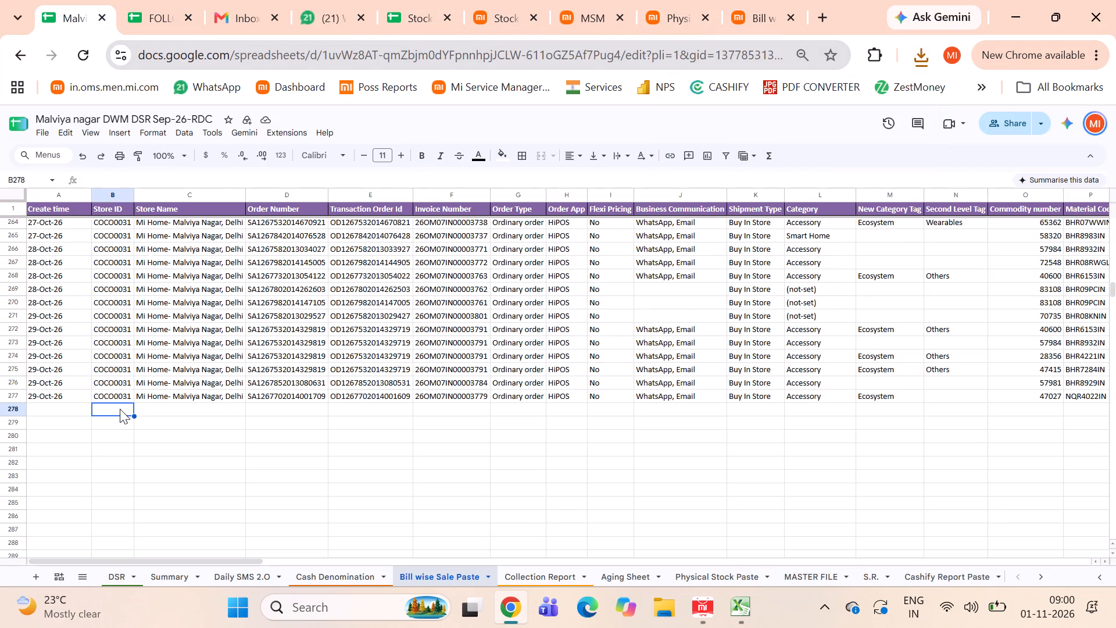
key(ctrl+v)
Fill the Create time cells A278 and A279 of the newly pasted rows with 30-Oct-26.
click(56, 395)
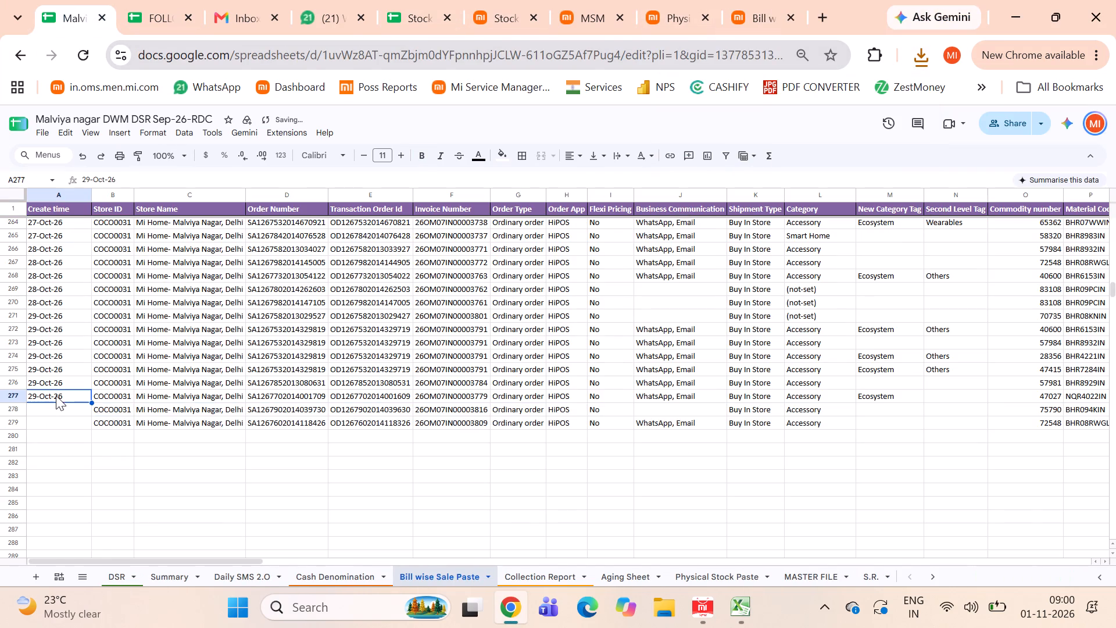
key(shift+Down)
key(ctrl+c)
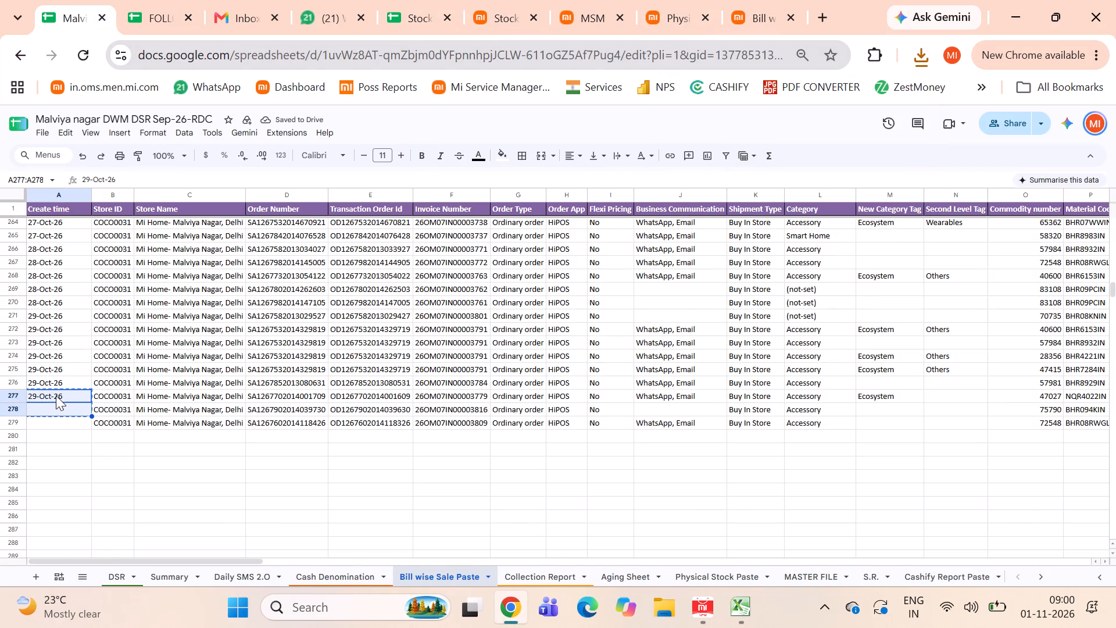
click(51, 484)
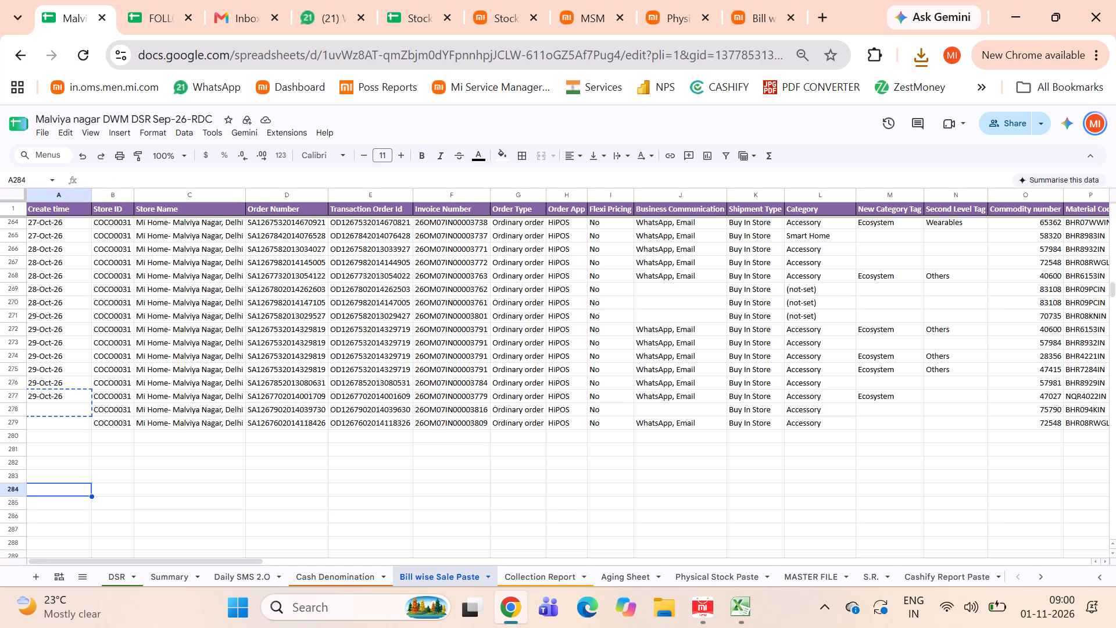
click(63, 393)
key(shift+Down)
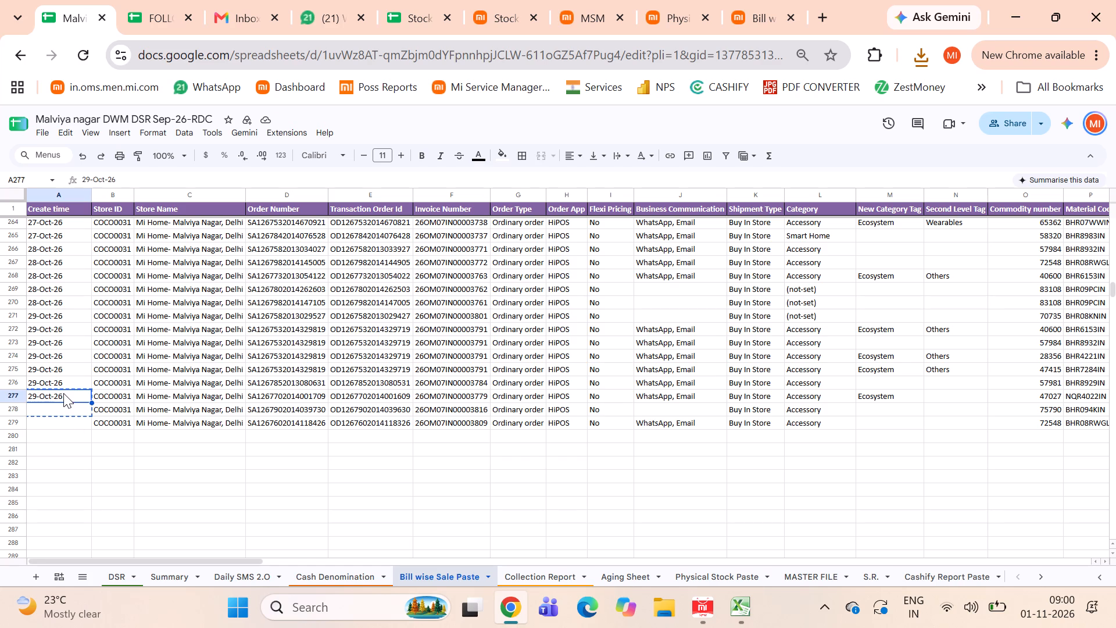
key(ctrl+d)
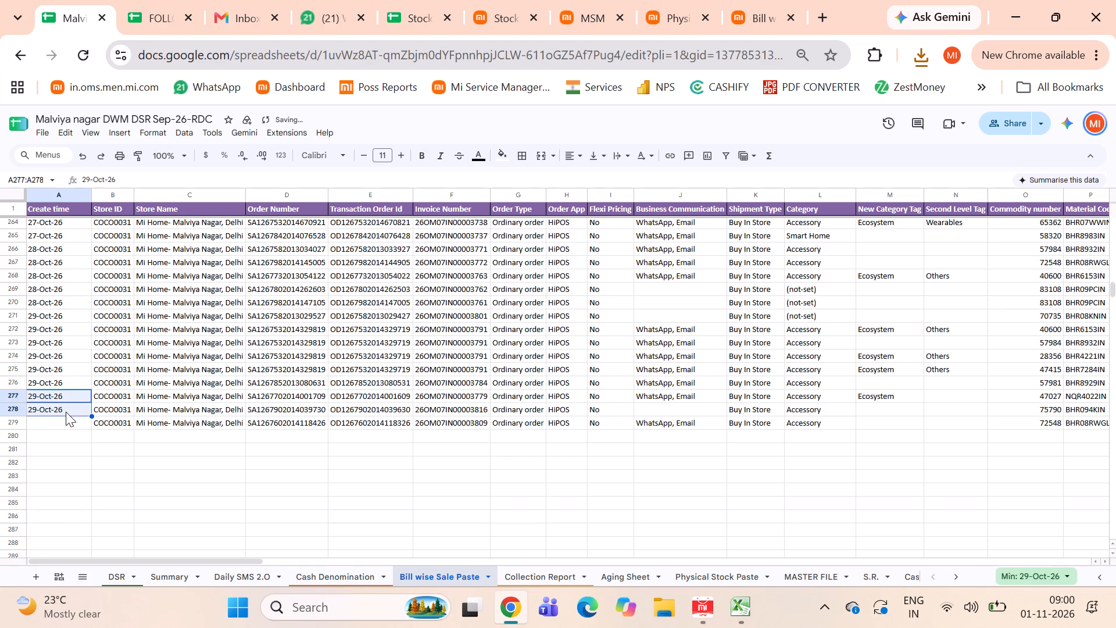
double_click(60, 409)
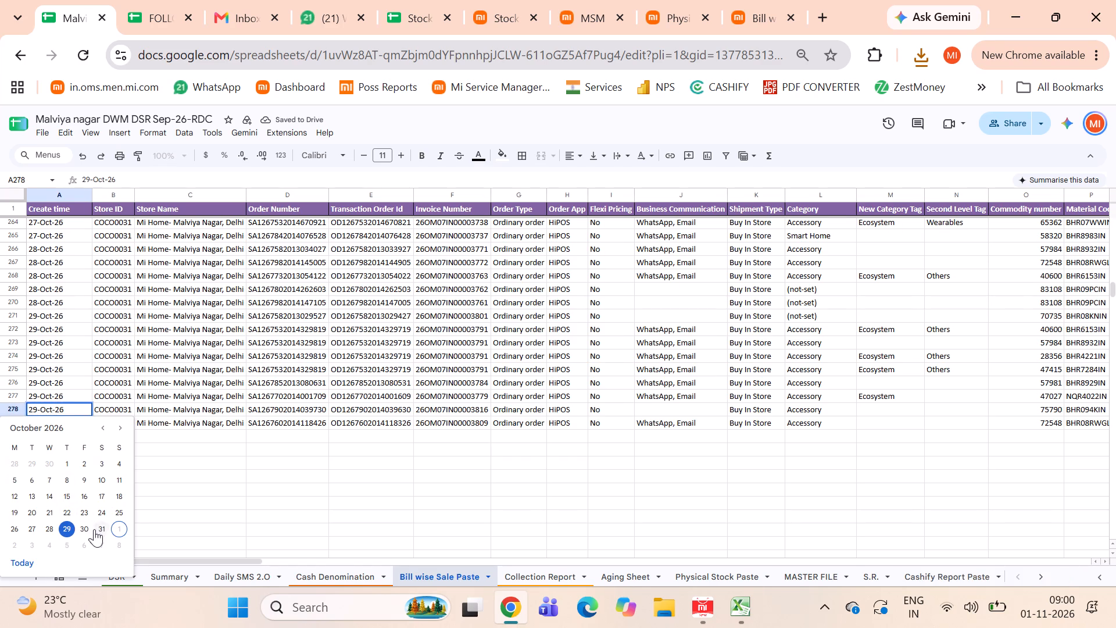
click(83, 531)
key(shift+Down)
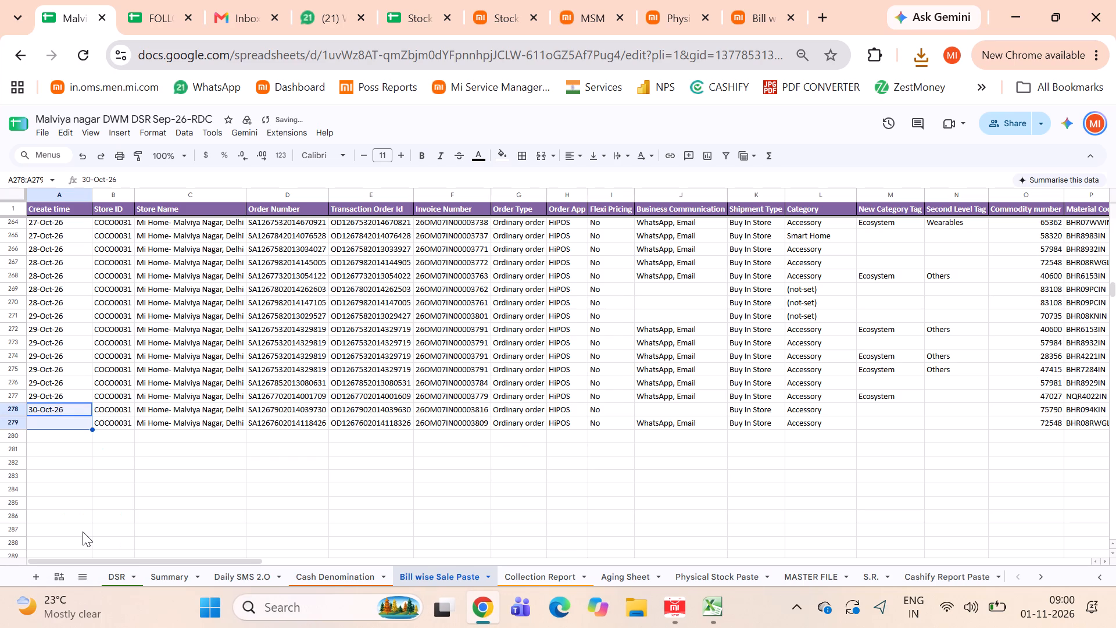
key(ctrl+d)
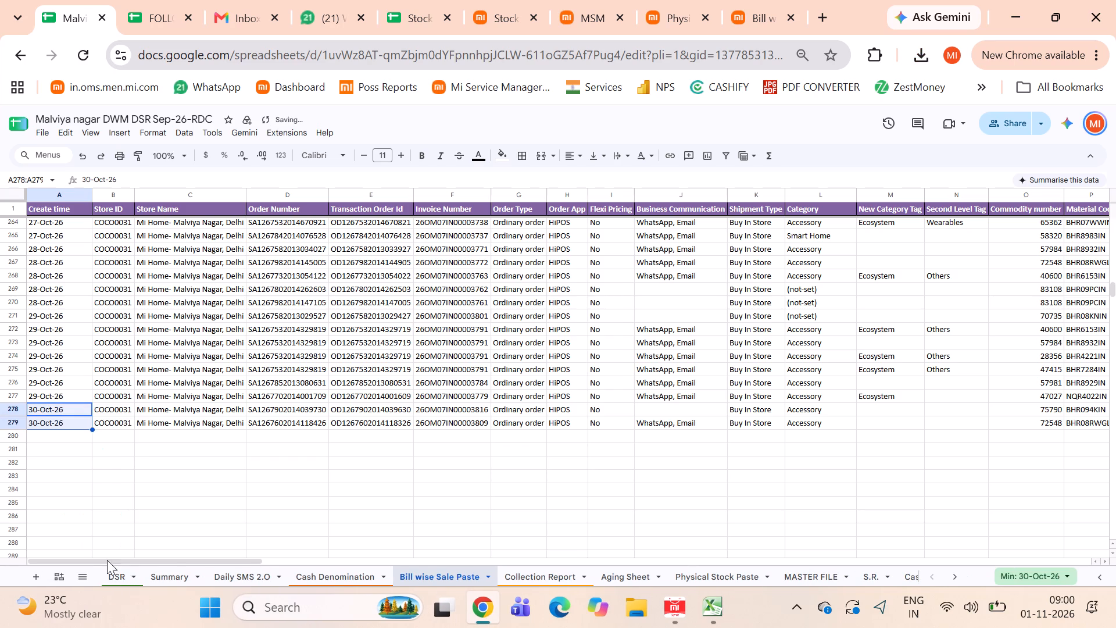
Look through the Daily SMS 2.O and Cash Denomination sheets and examine the last entries of the Collection Report sheet.
click(236, 569)
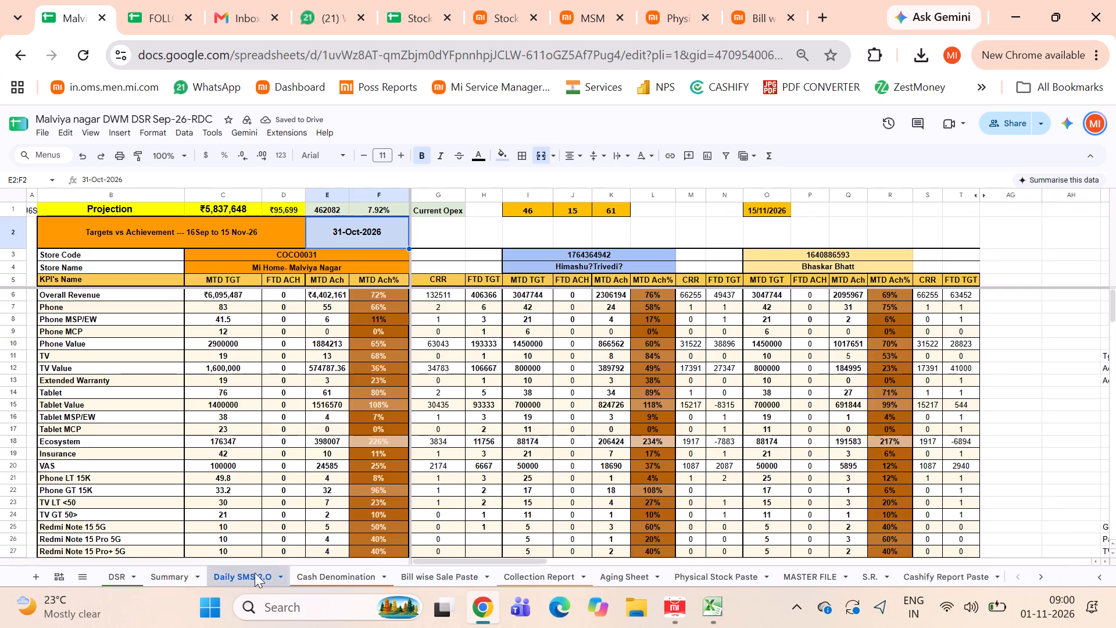
click(350, 573)
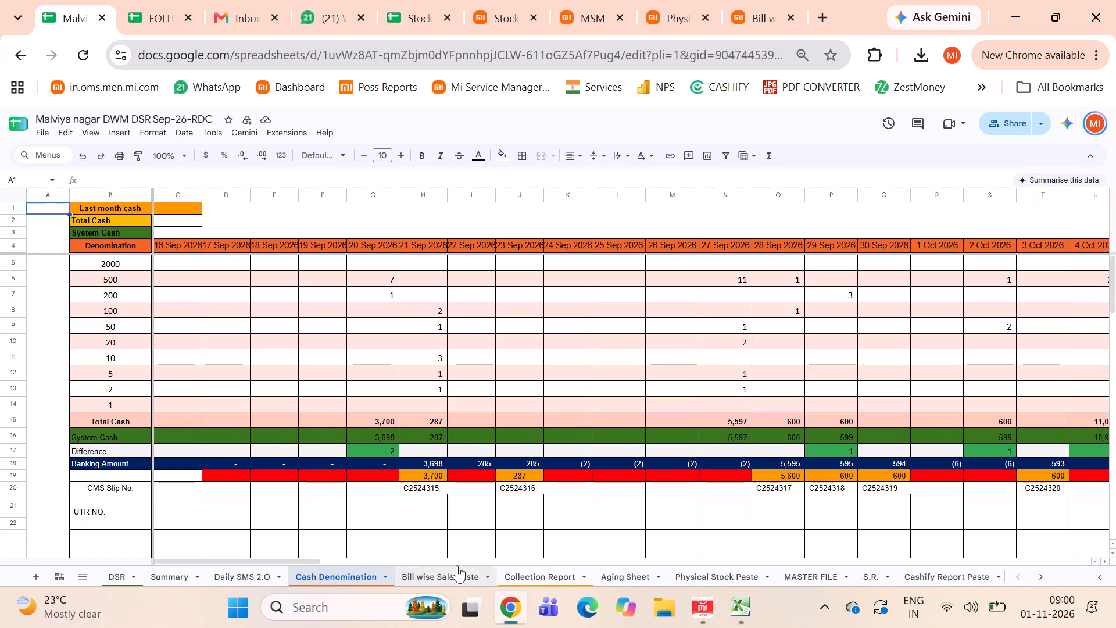
click(533, 569)
scroll(276, 452, down, 3)
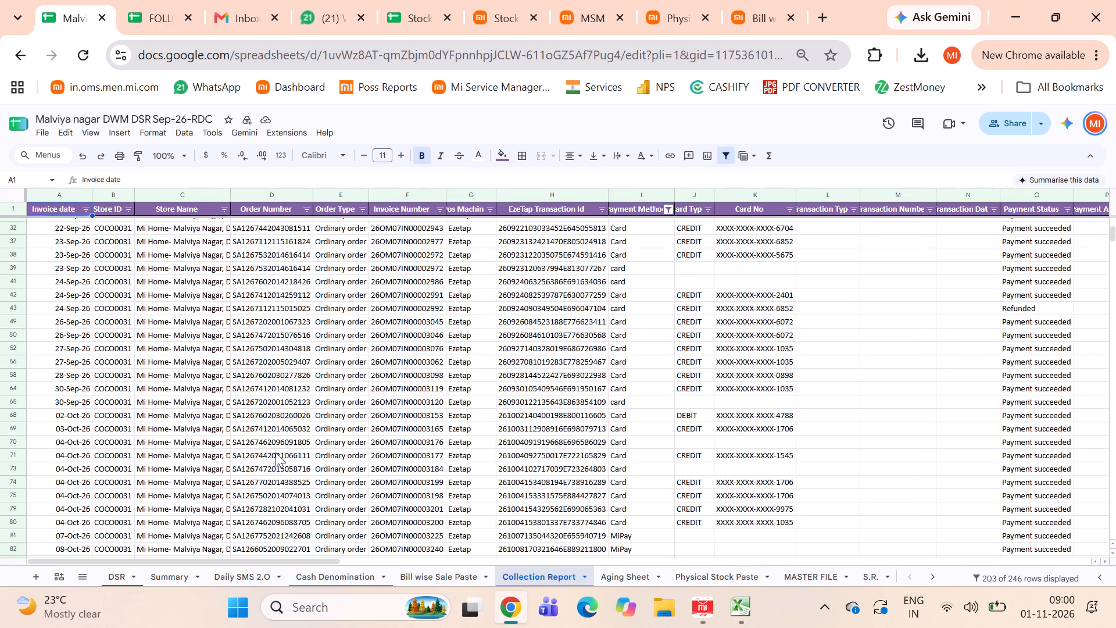
scroll(276, 452, down, 9)
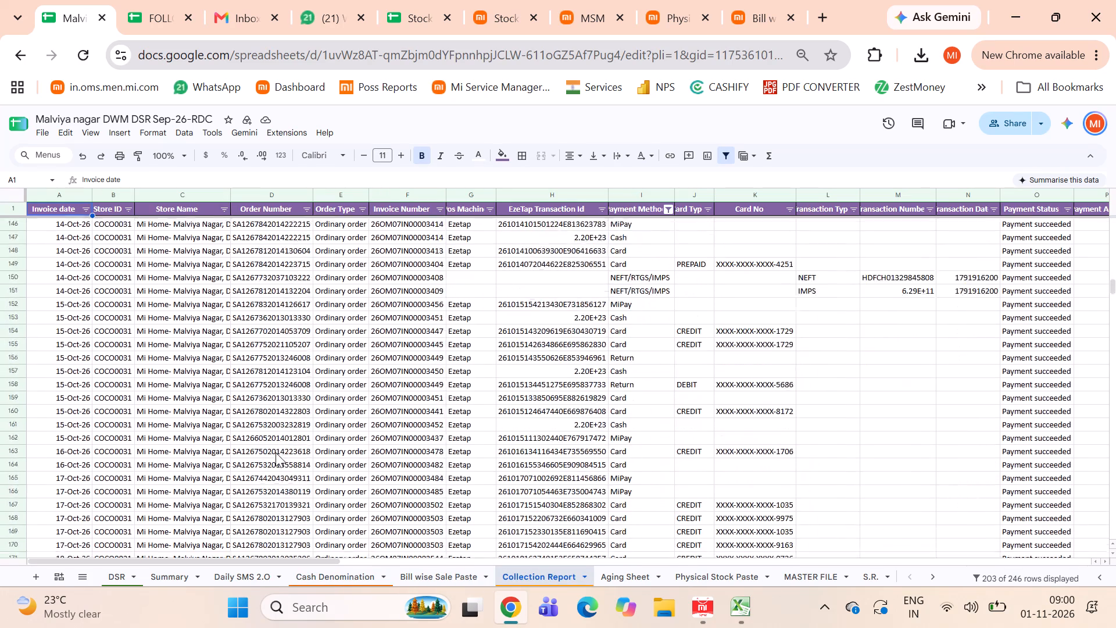
scroll(276, 452, down, 9)
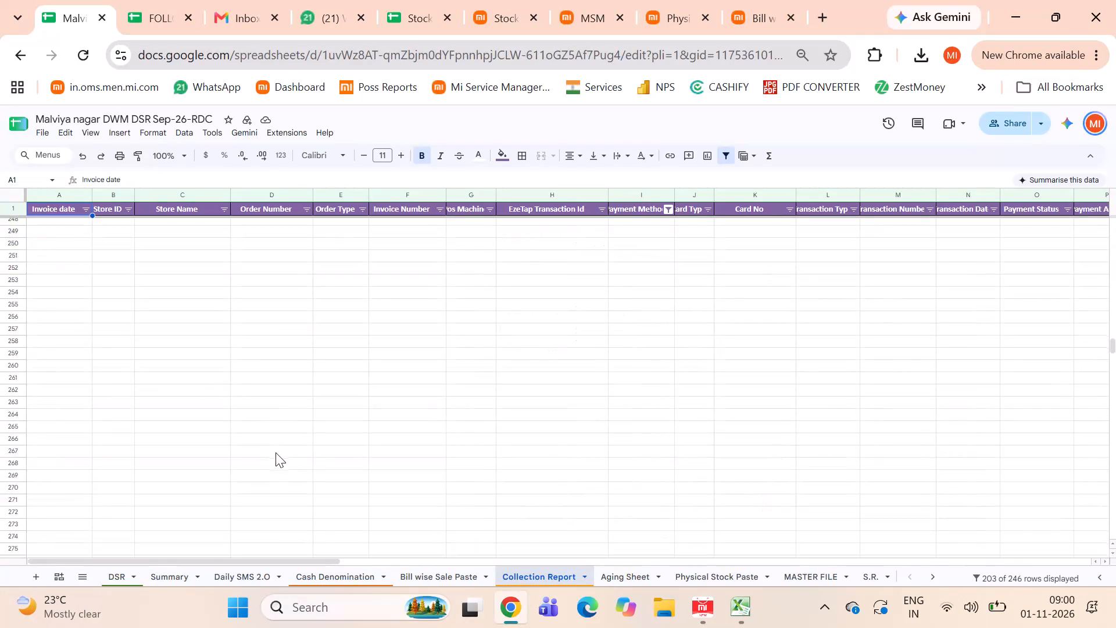
scroll(276, 452, up, 1)
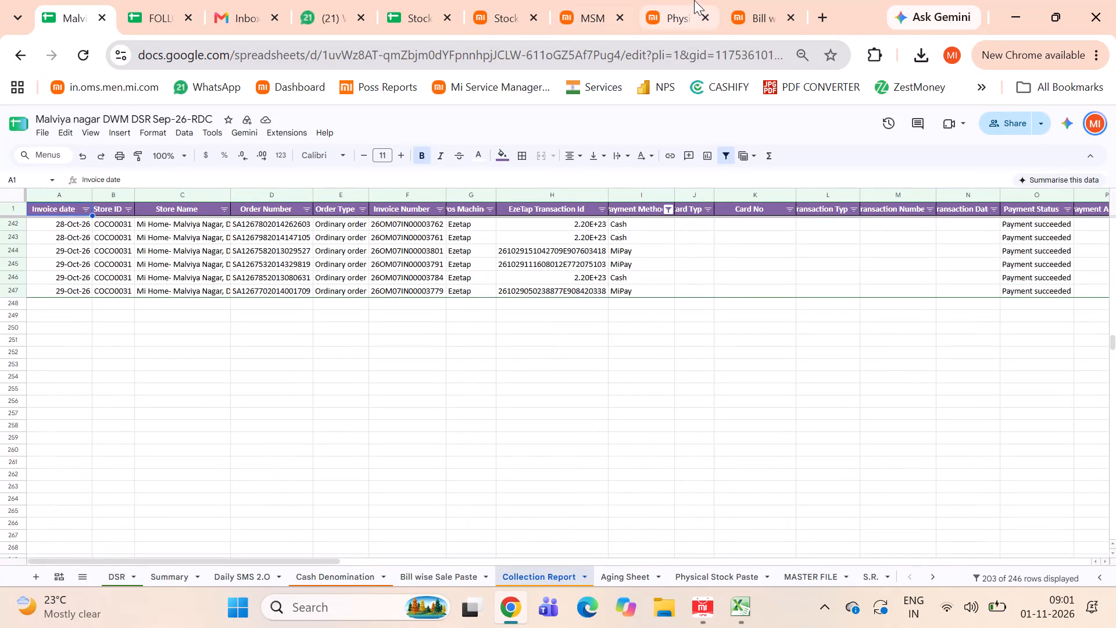
In the store operation portal, run the payments Collection Report with start and end dates both 2026-10-30.
click(739, 16)
scroll(58, 435, down, 5)
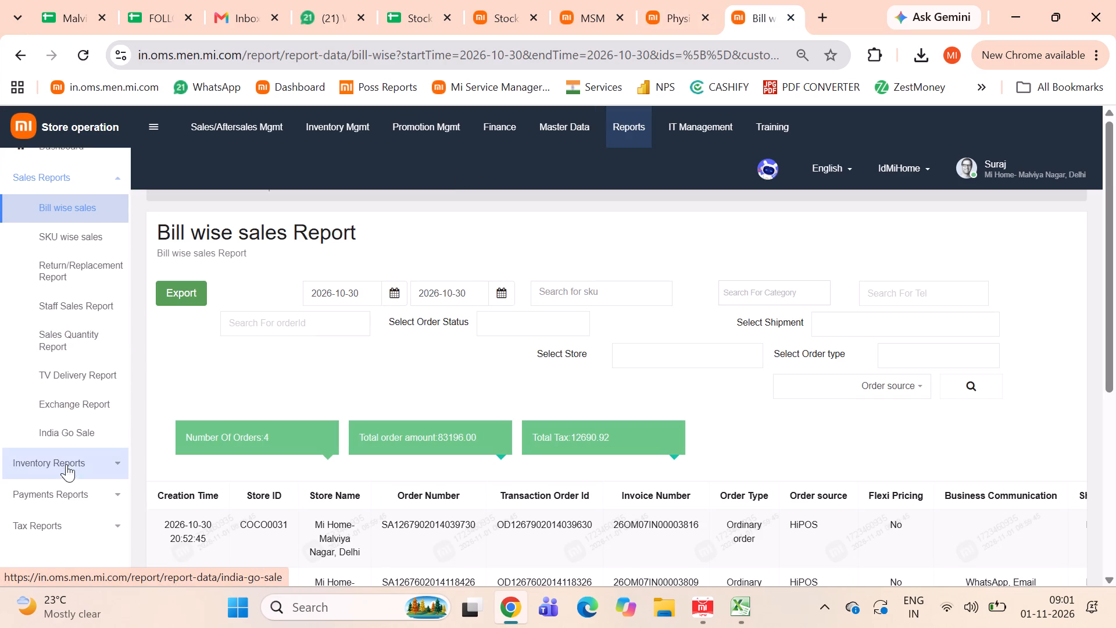
click(58, 490)
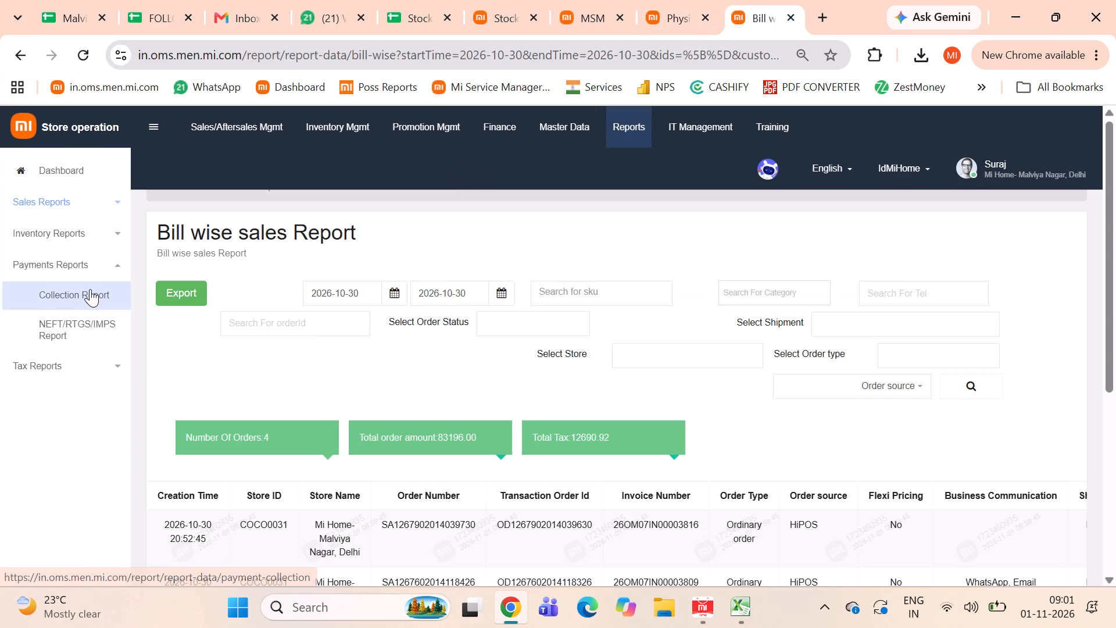
click(90, 289)
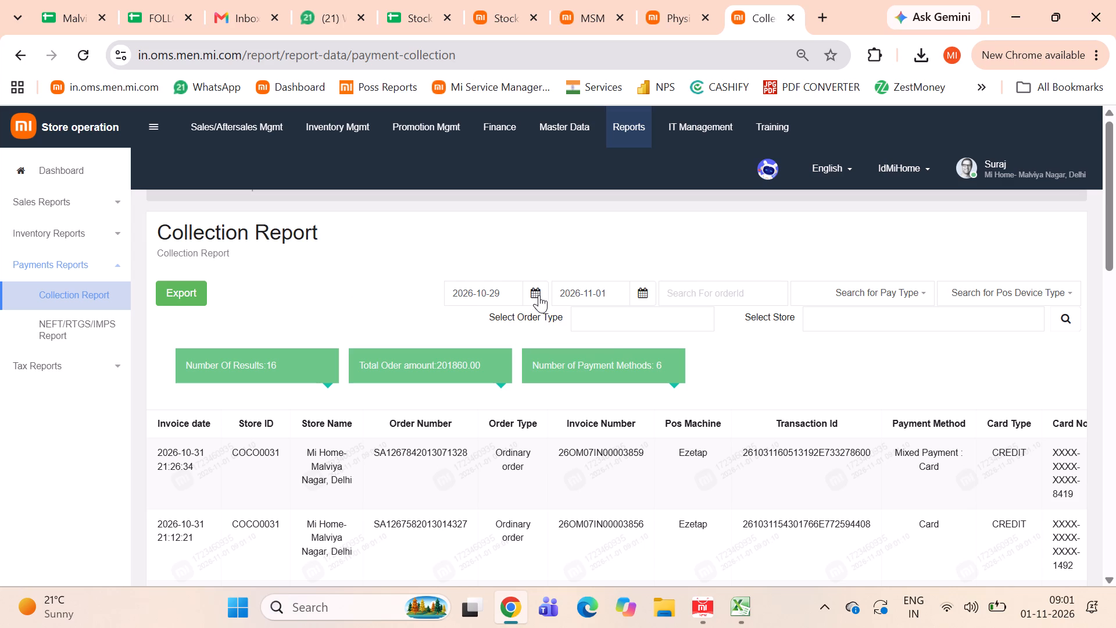
click(539, 295)
click(577, 433)
click(645, 300)
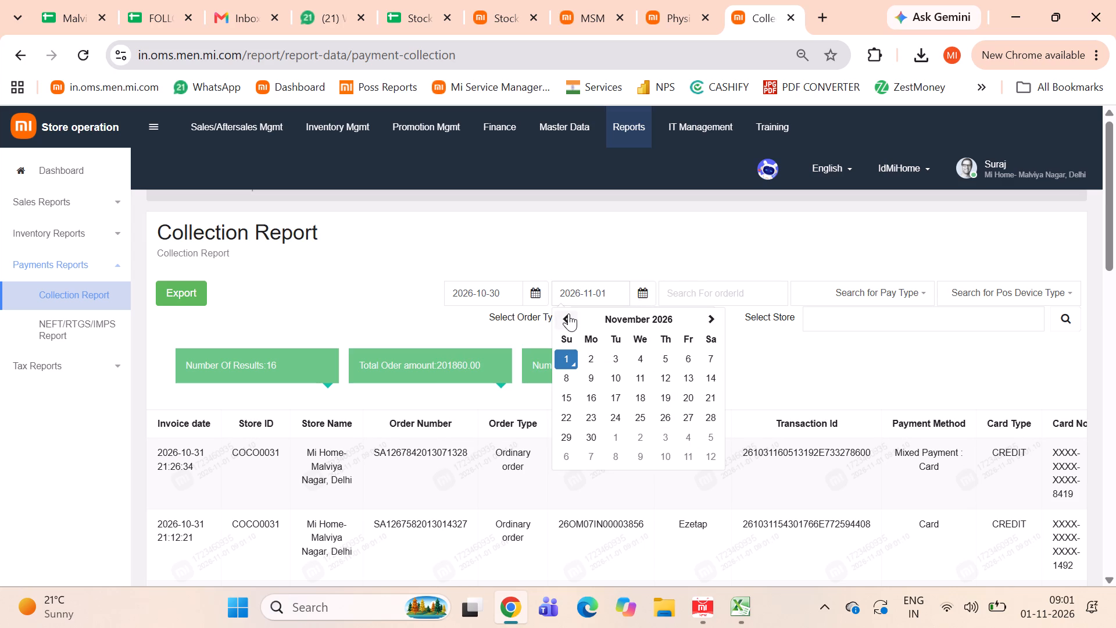
click(568, 313)
click(685, 437)
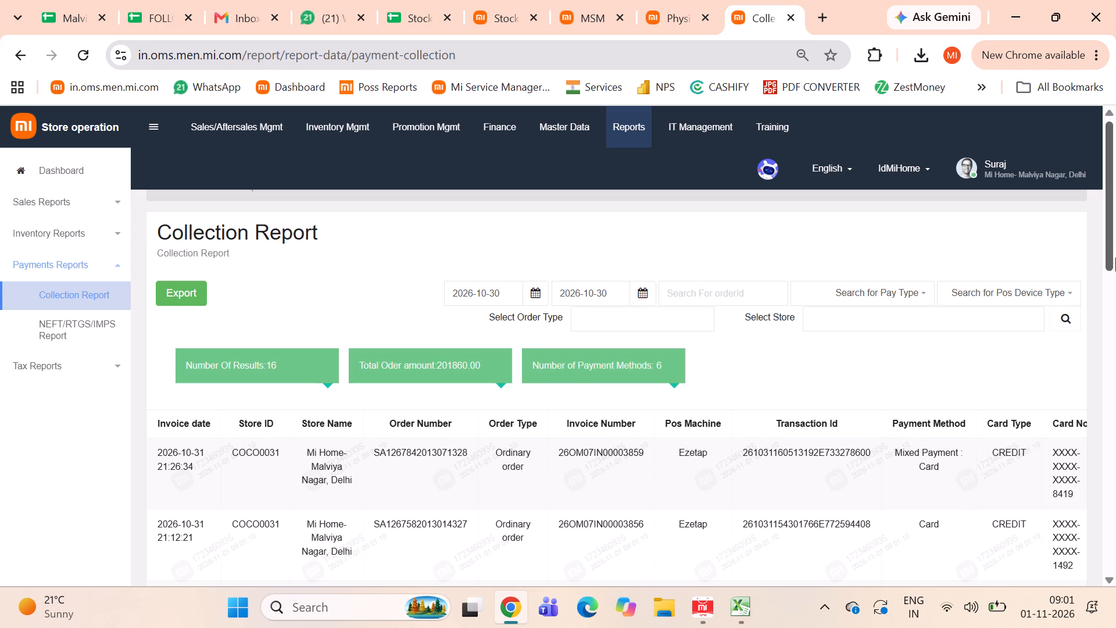
click(1065, 311)
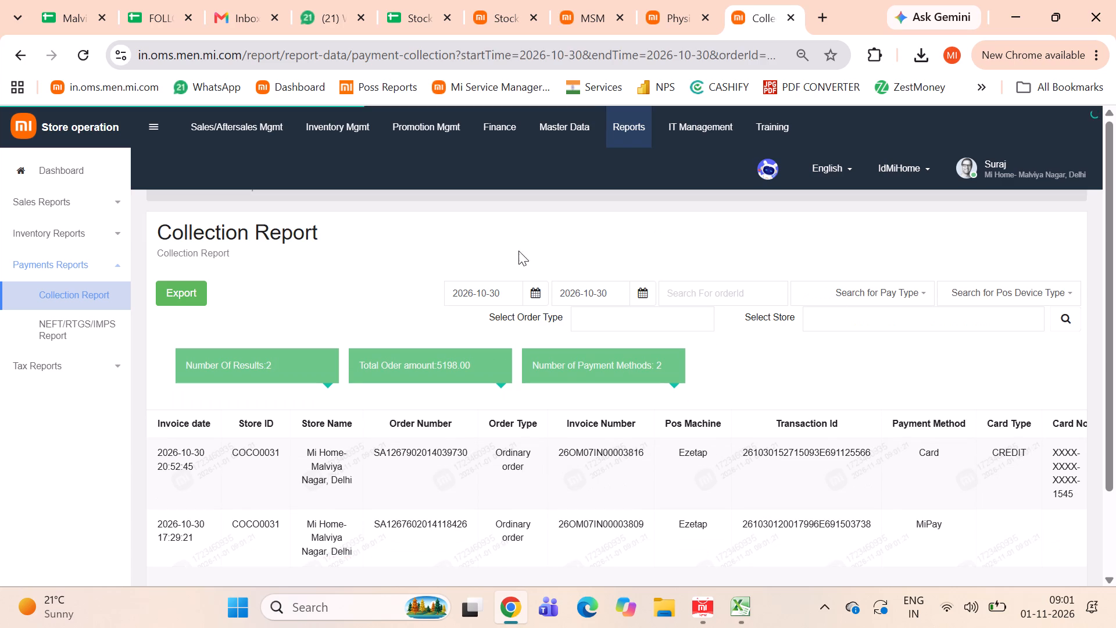
Export the Collection Report and open the downloaded Payment_Collection file in Excel.
click(188, 297)
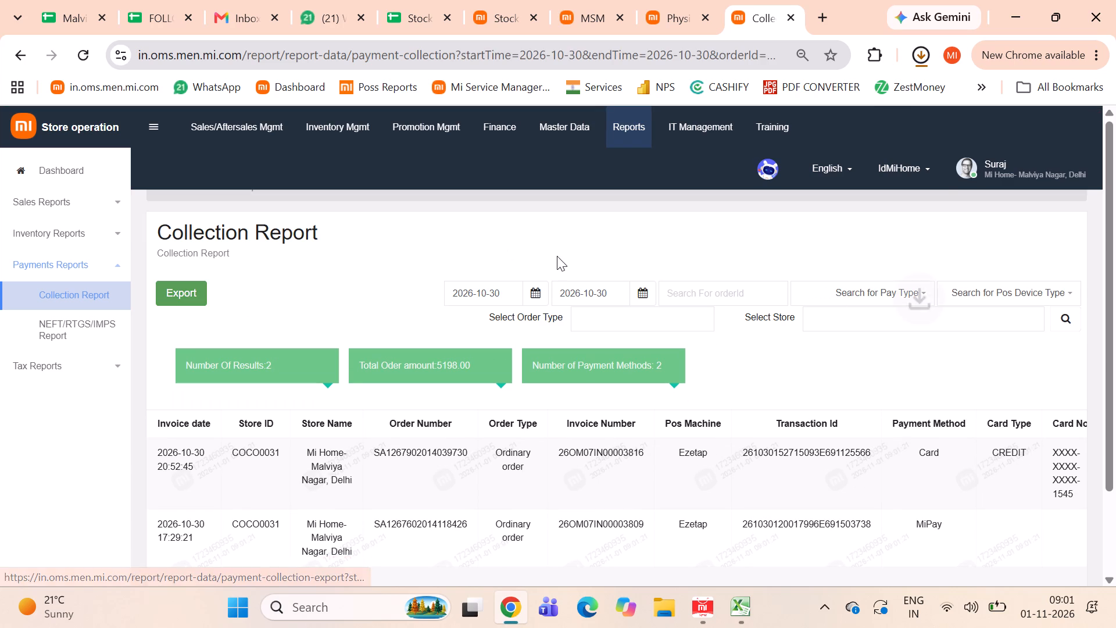
double_click(752, 94)
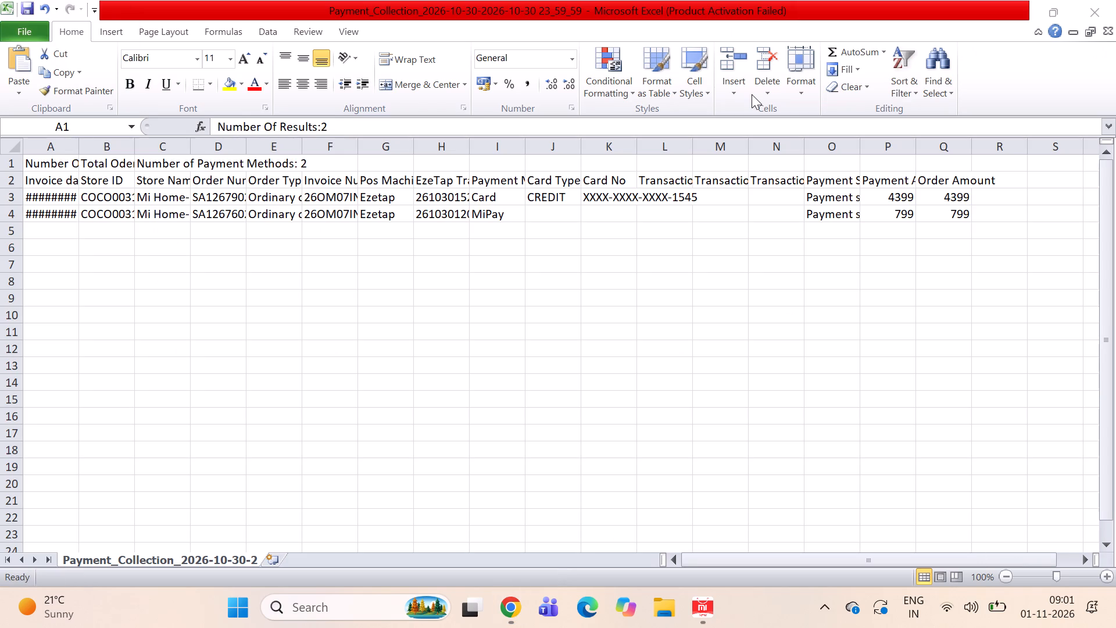
Auto-fit all column widths in the exported Payment_Collection sheet.
click(7, 138)
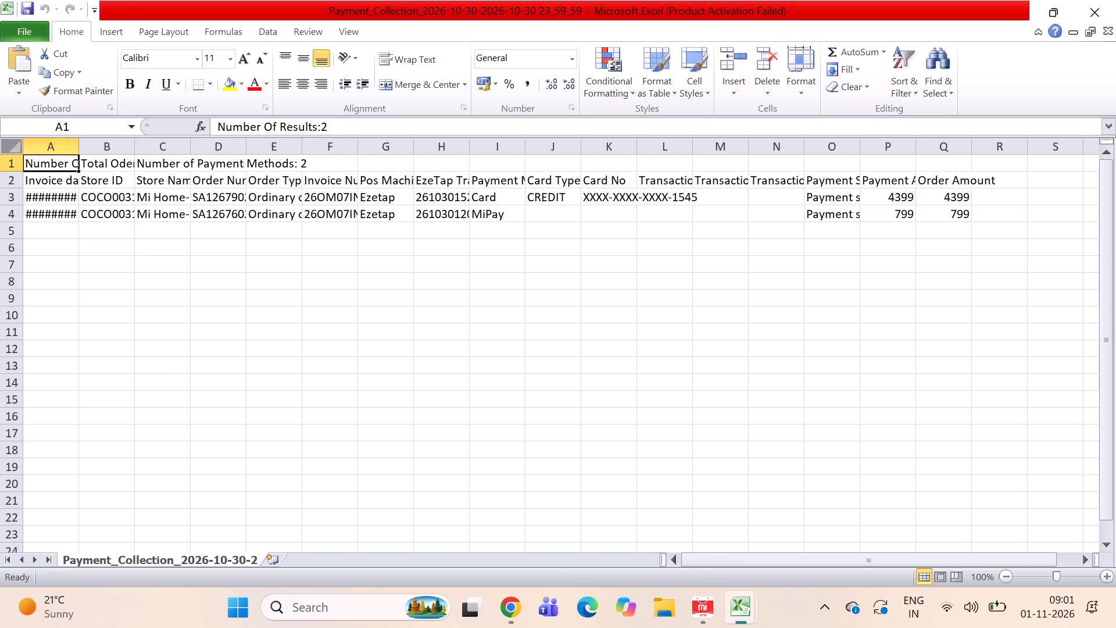
double_click(77, 146)
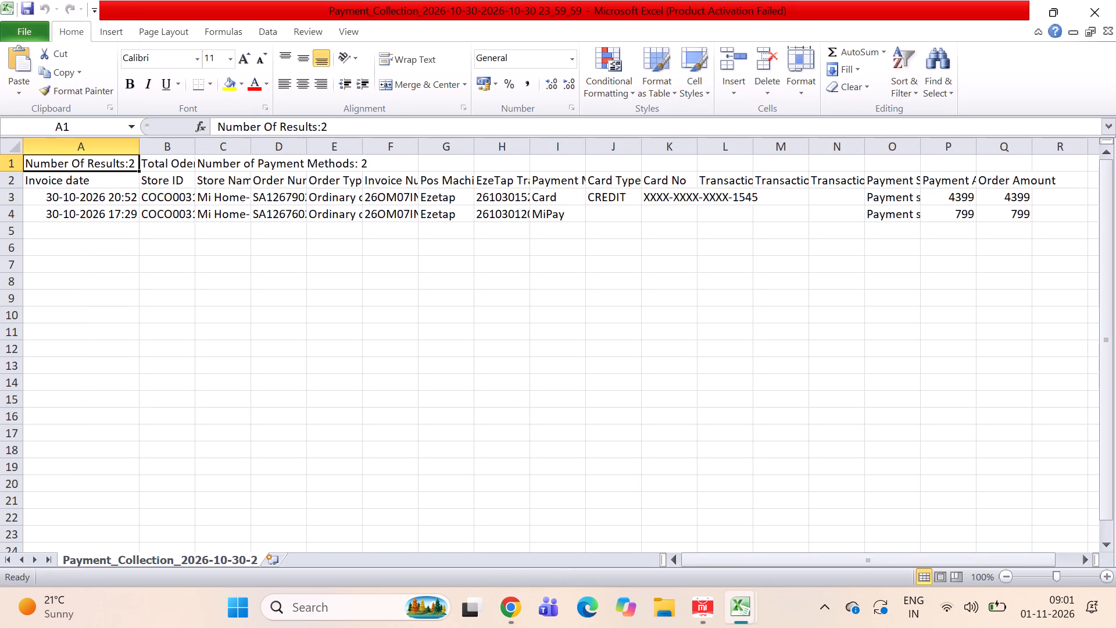
click(355, 174)
click(416, 191)
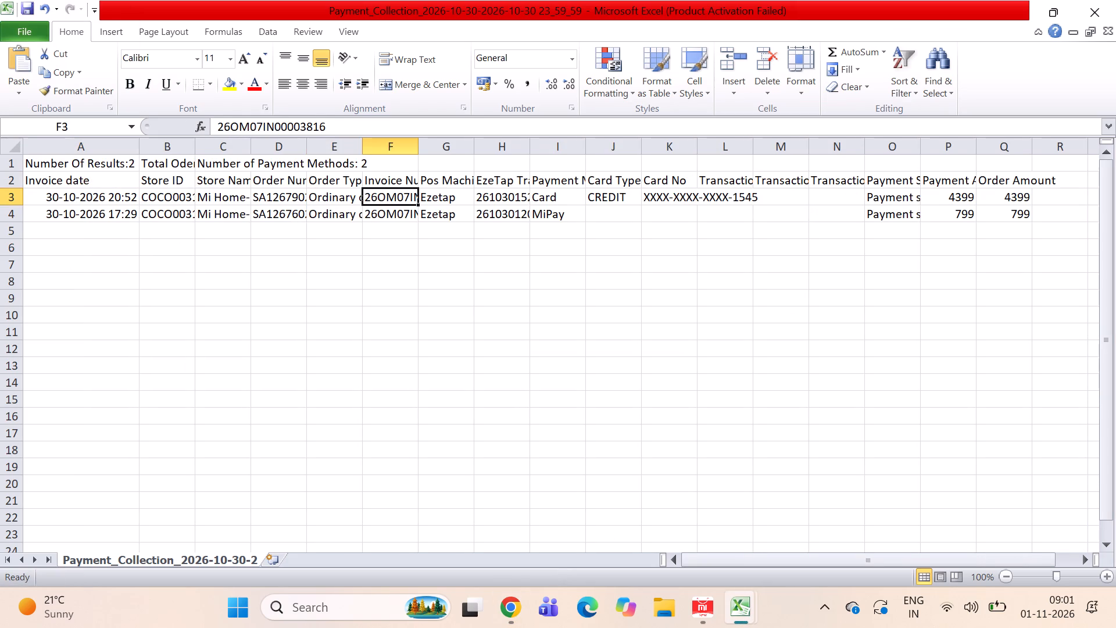
click(12, 142)
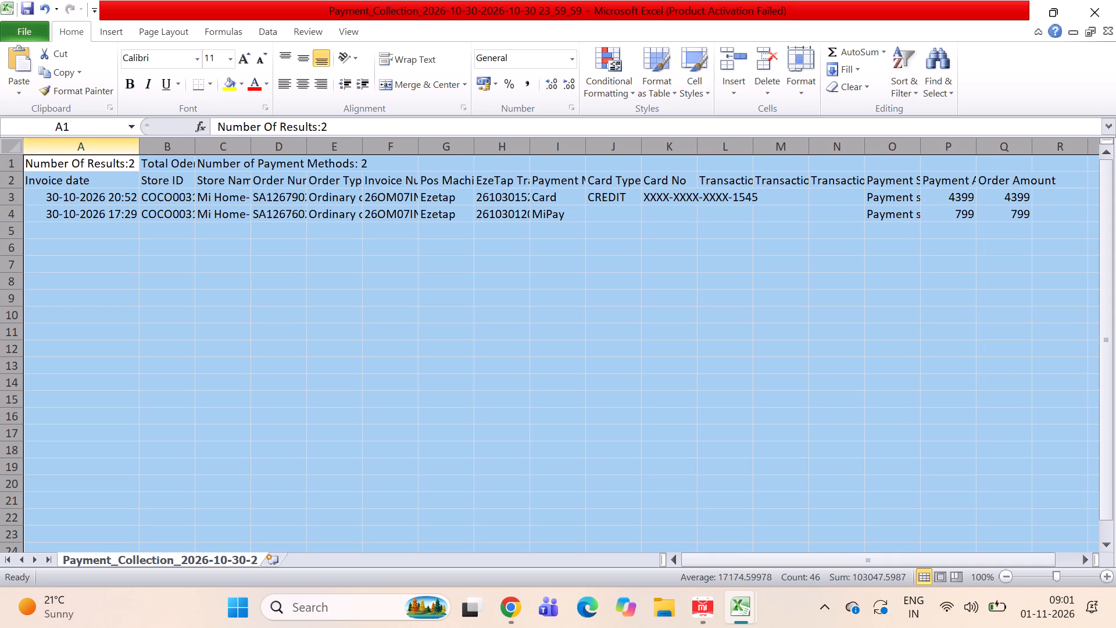
double_click(141, 149)
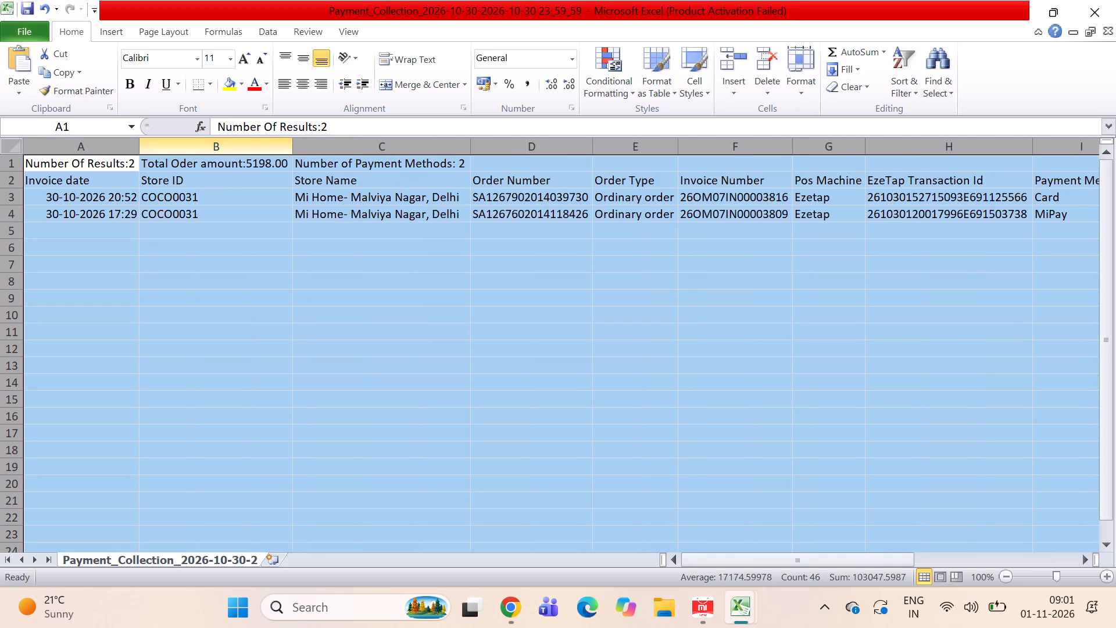
Examine the exported payment rows across all columns through Order Amount.
click(228, 199)
key(Right)
key(Right)
key(Right)
key(Right)
key(Right)
key(Right)
key(Right)
key(Right)
key(Right)
key(Right)
key(Right)
key(Right)
key(Right)
key(Right)
key(Right)
key(Right)
key(Right)
key(Right)
key(Right)
key(Right)
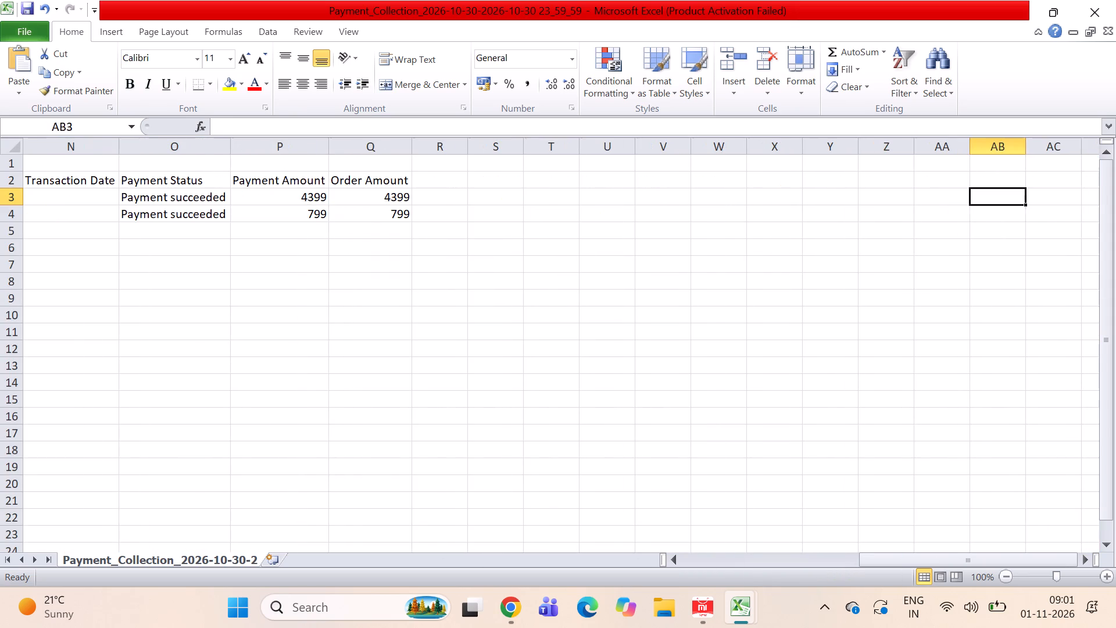
key(Left)
key(Left)
key(Left)
key(Left)
key(Left)
key(Left)
key(Left)
key(Left)
key(Left)
key(Left)
key(Left)
key(Left)
key(Left)
key(Left)
key(Left)
key(Left)
key(Left)
key(Left)
key(Left)
key(Left)
Copy both payment rows from the Store ID column through Order Amount, and switch back to Chrome.
key(Right)
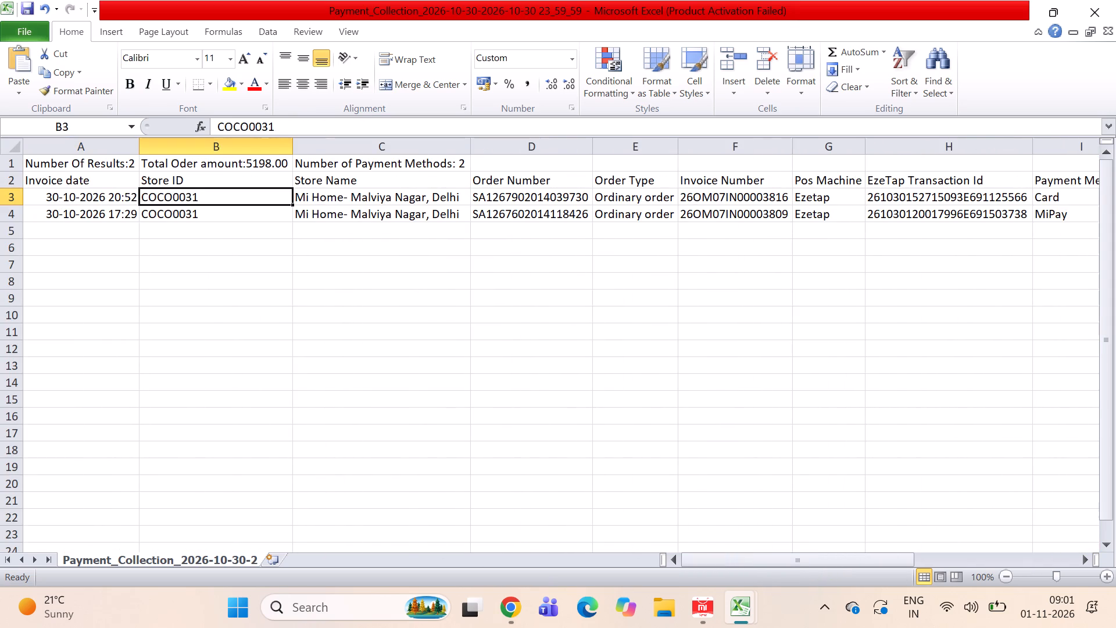
key(ctrl+shift+Right)
key(ctrl+shift+Right)
key(ctrl+shift+Right)
key(ctrl+shift+Right)
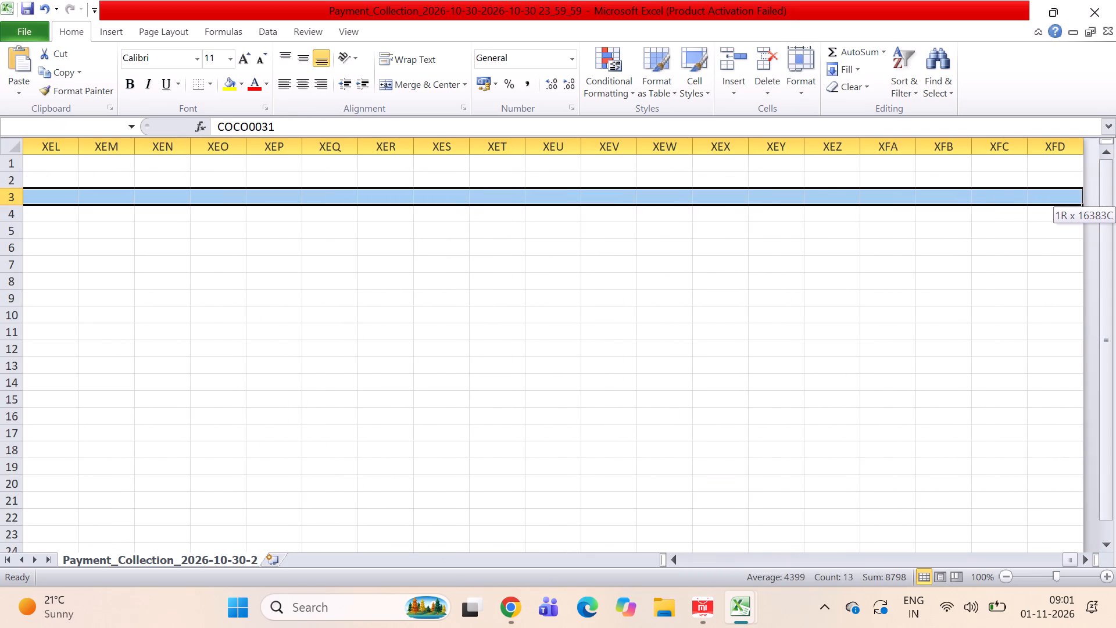
key(ctrl+shift+Left)
key(ctrl+shift+Down)
key(ctrl+c)
key(alt+Tab)
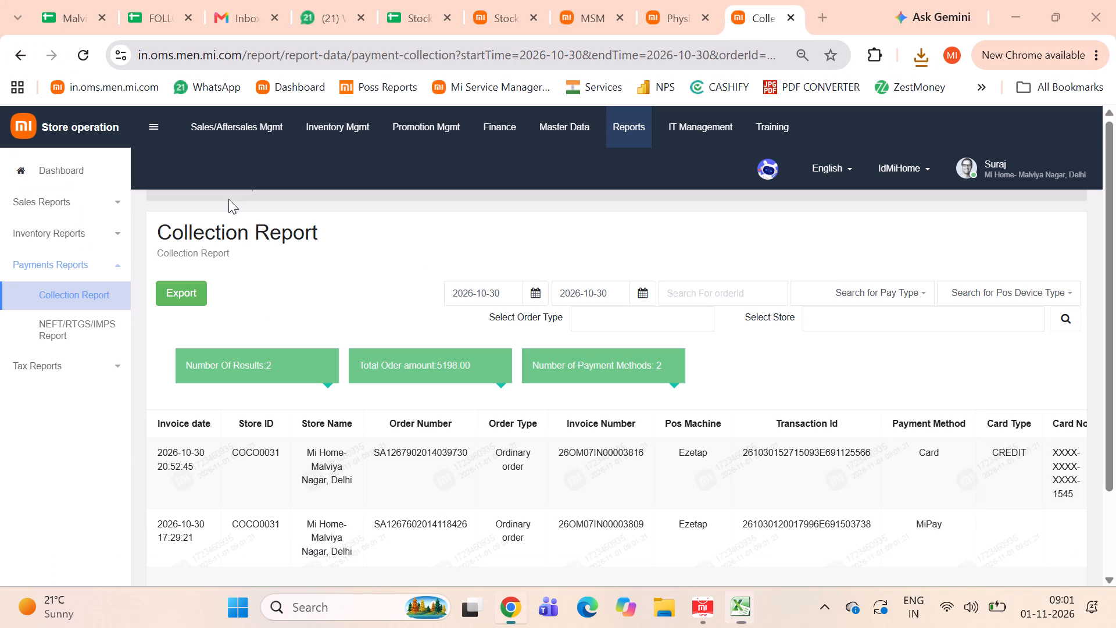
Paste the copied payment rows into the DSR spreadsheet's Collection Report sheet, starting at Store ID in the first empty row, 248.
click(87, 19)
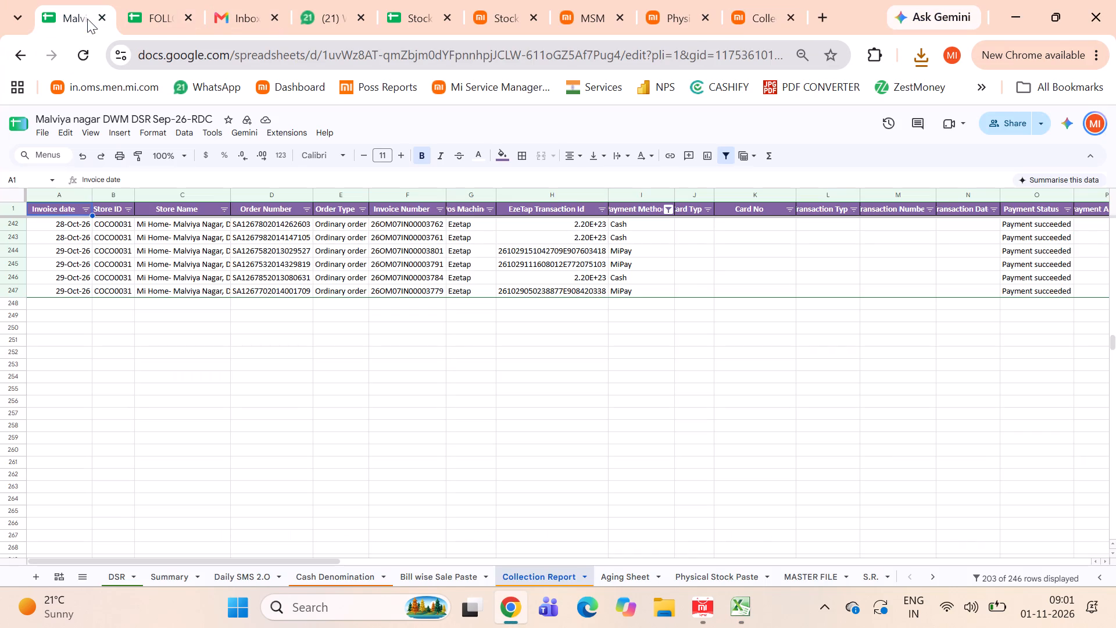
click(122, 304)
key(ctrl+v)
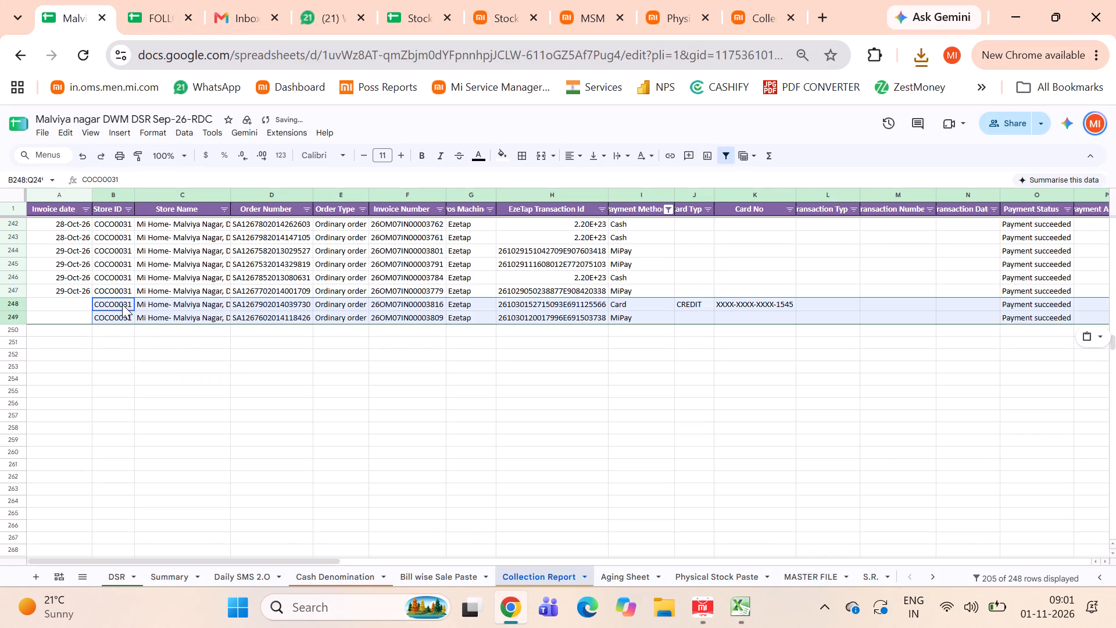
Fill in the Invoice date as 30-Oct-26 for the two newly pasted payment rows, 248 and 249.
click(69, 291)
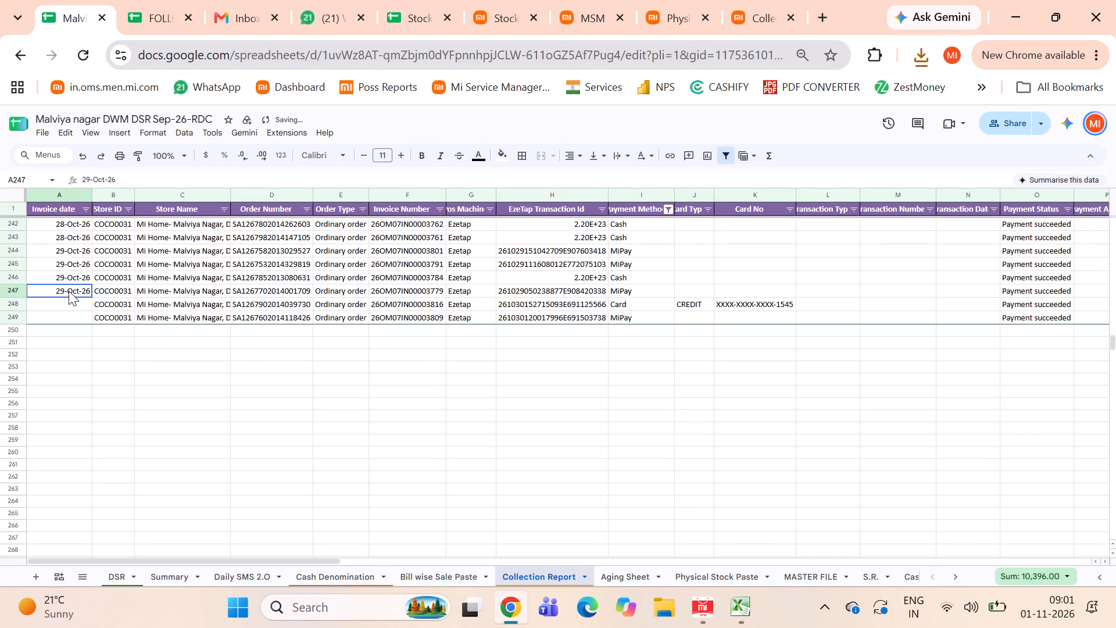
key(shift+Down)
key(ctrl+d)
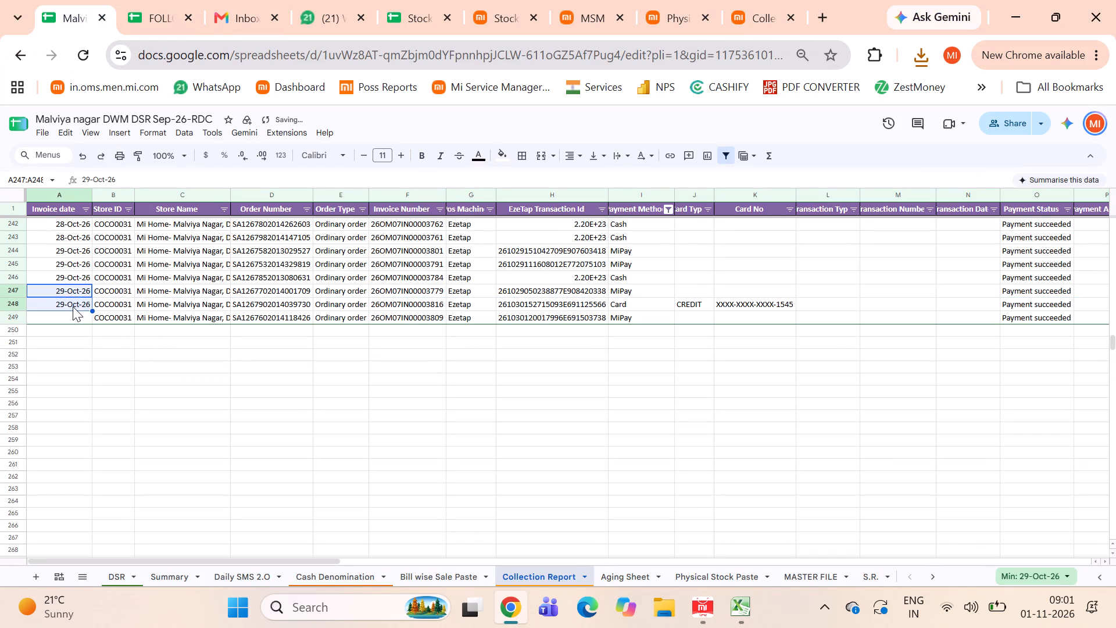
double_click(73, 305)
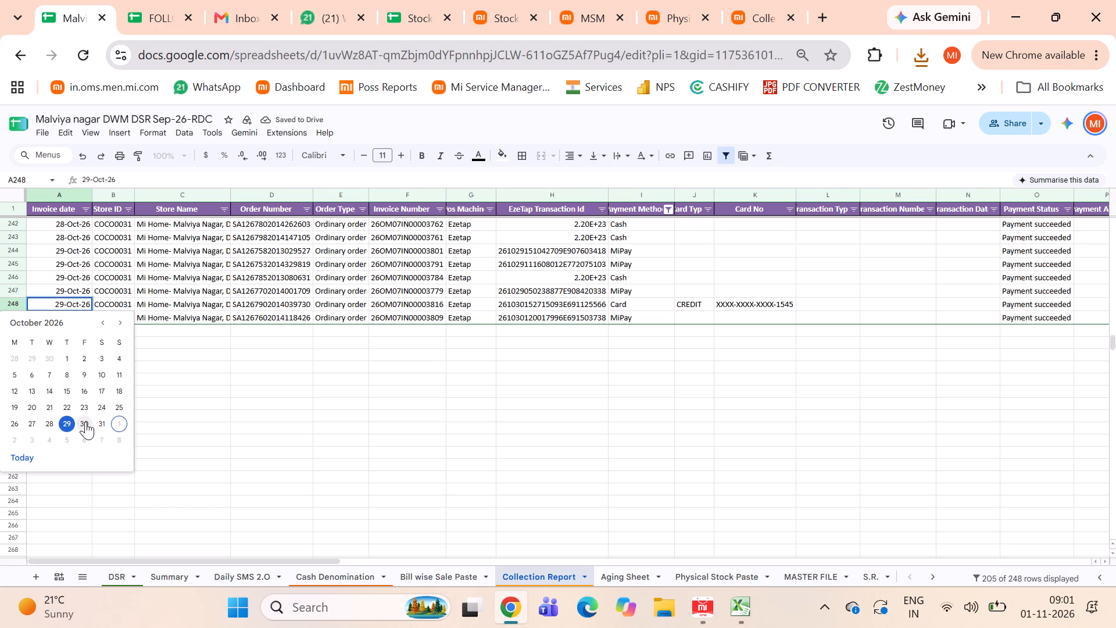
click(85, 422)
key(shift+Down)
key(shift+Up)
key(shift+Down)
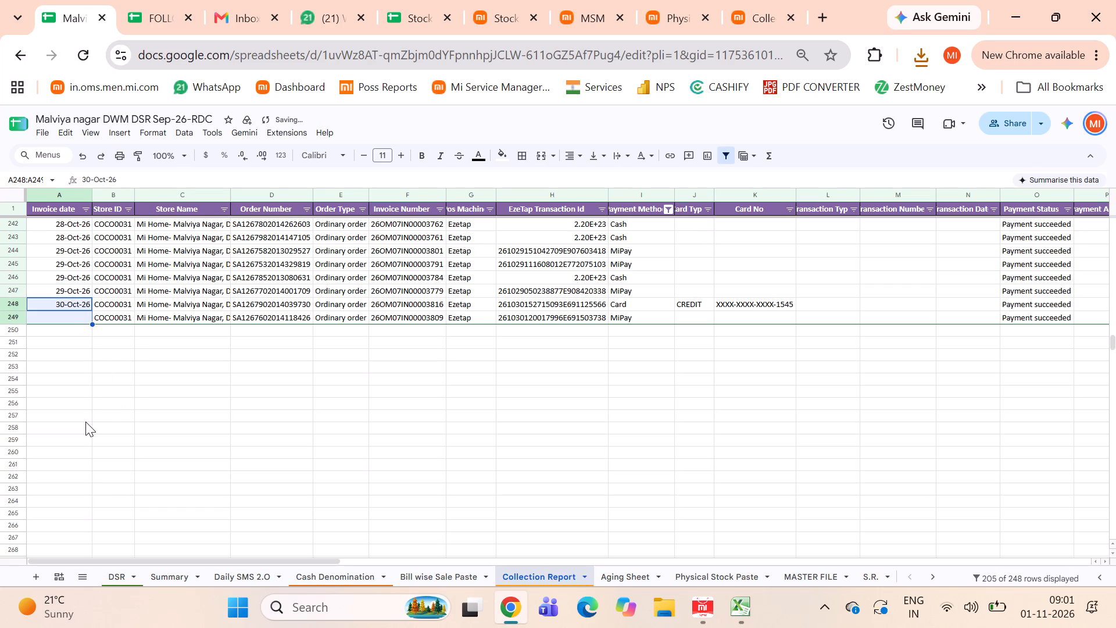
key(ctrl+d)
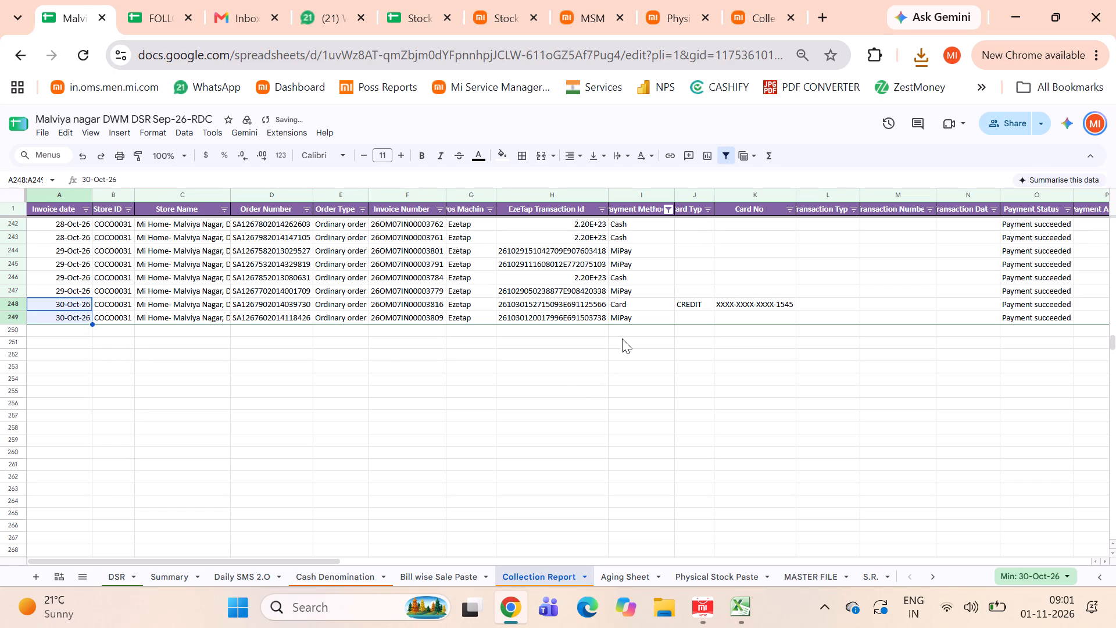
scroll(622, 340, left, 3)
scroll(622, 340, right, 6)
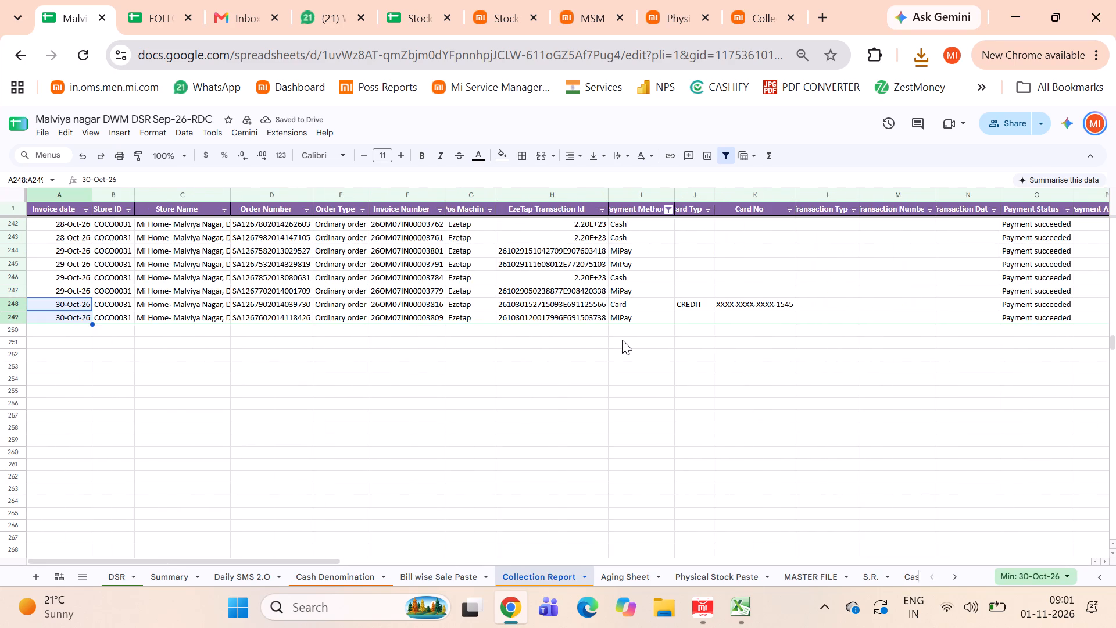
Set the report date on the Daily SMS 2.O sheet to 30-Oct-2026.
click(236, 583)
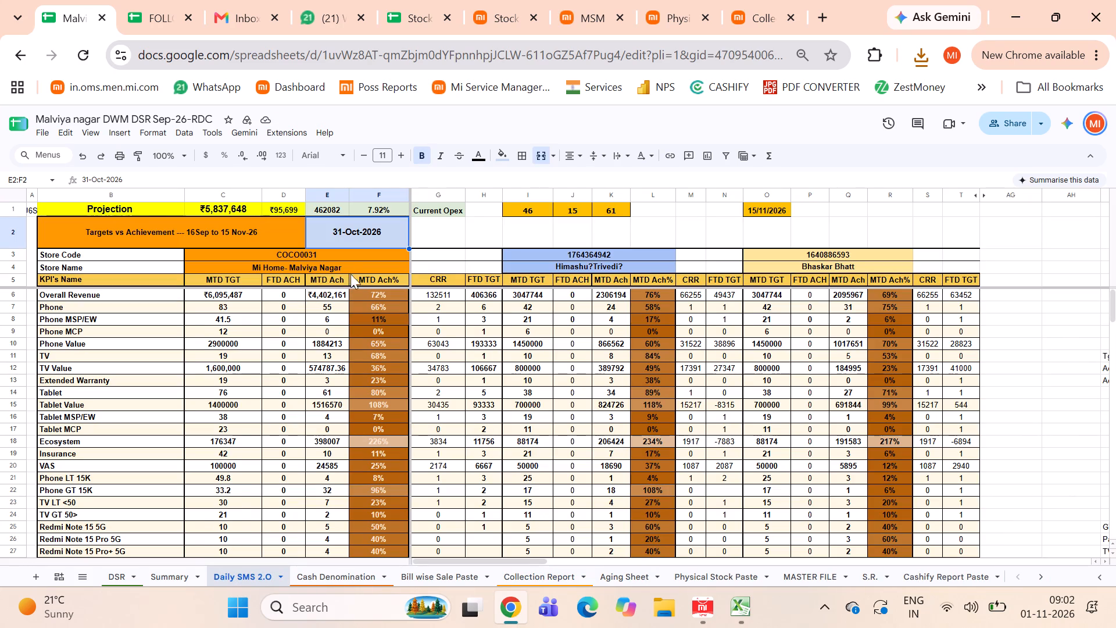
double_click(350, 233)
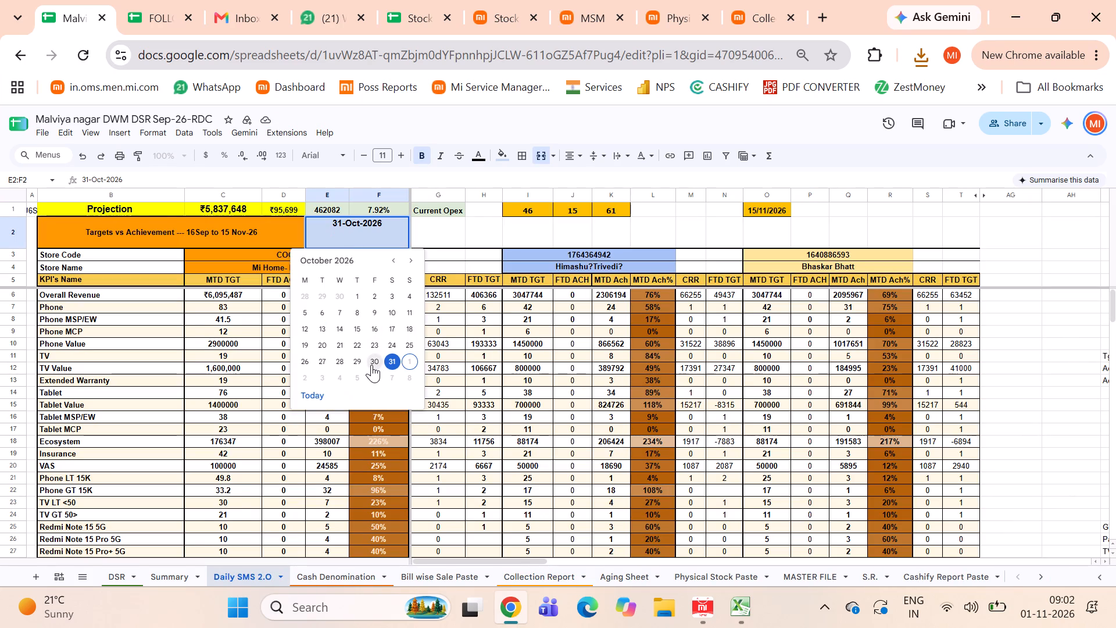
click(371, 365)
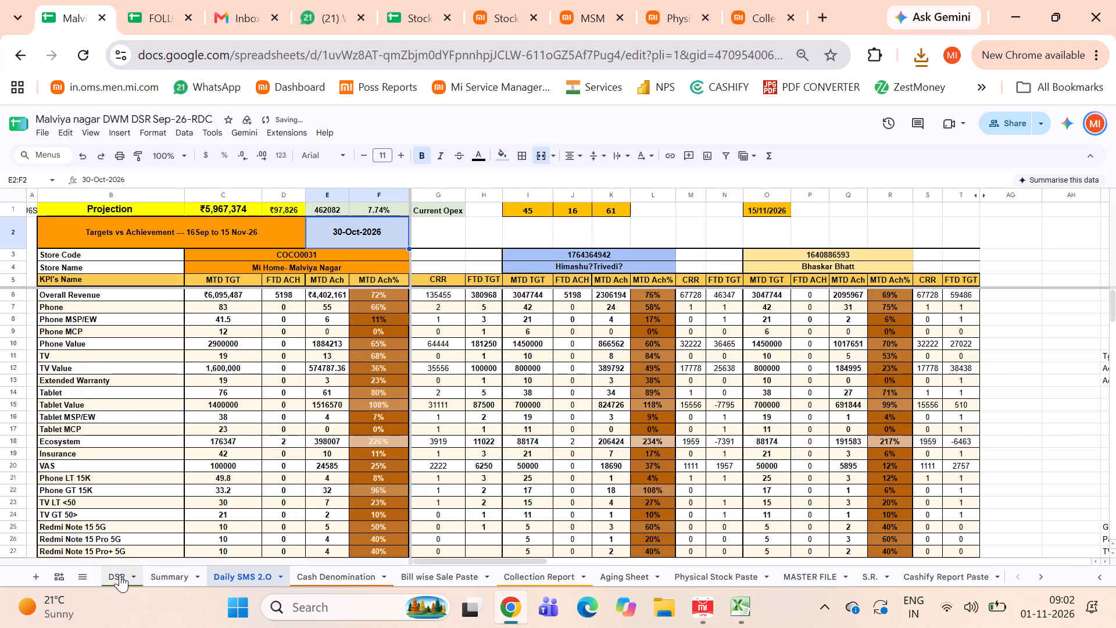
Check the DSR sheet's sale and collection summaries, and examine the 30-Oct-26 rows across the Bill wise Sale Paste columns.
double_click(119, 576)
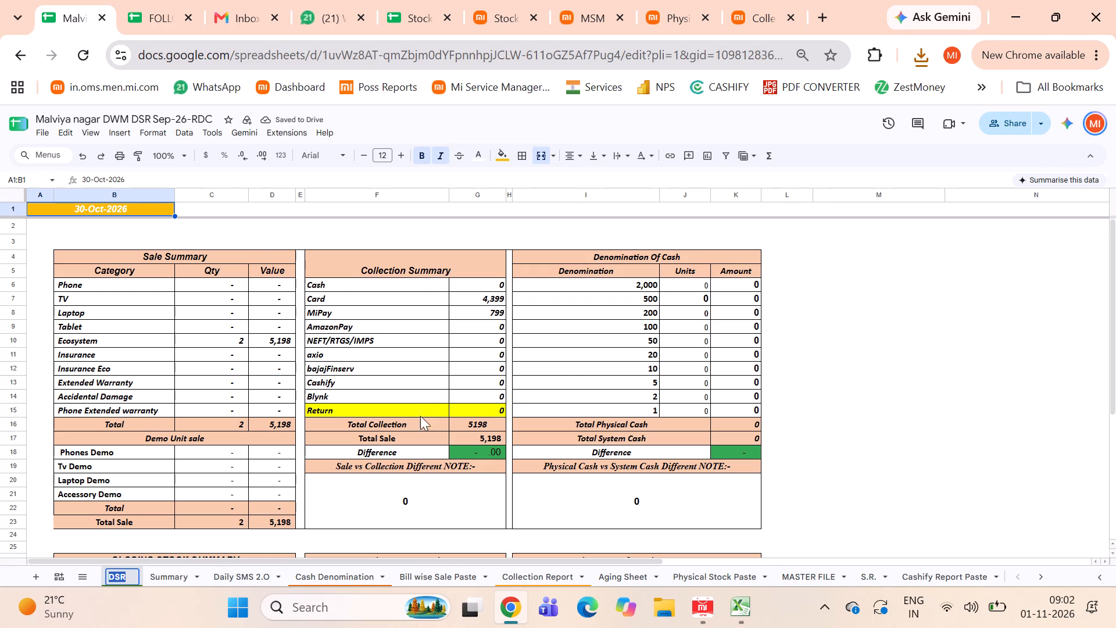
click(238, 575)
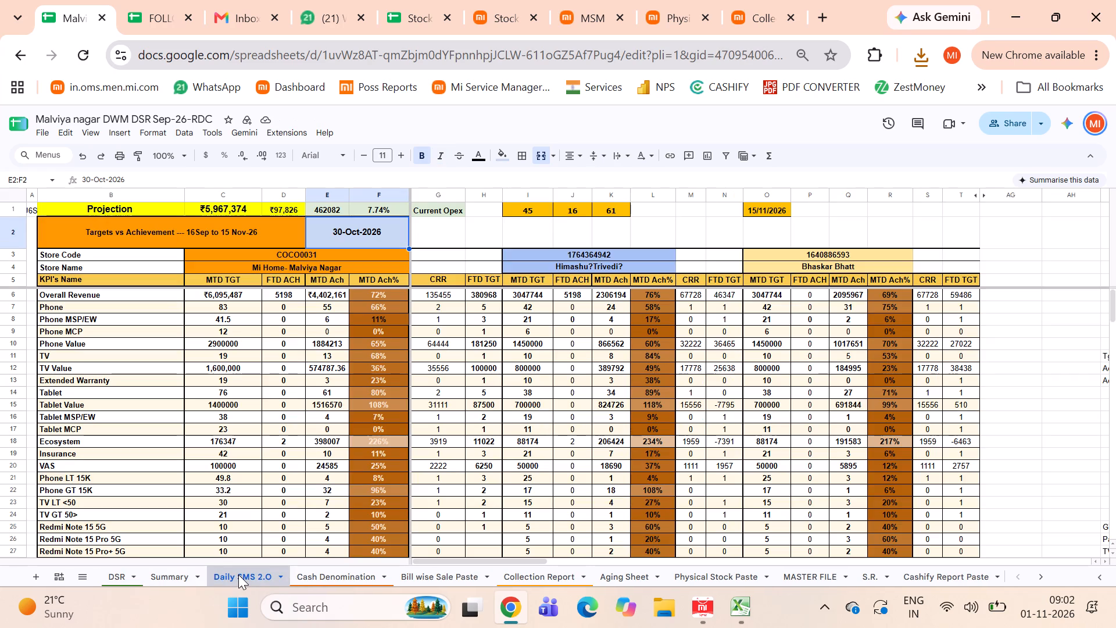
click(443, 574)
scroll(498, 479, left, 7)
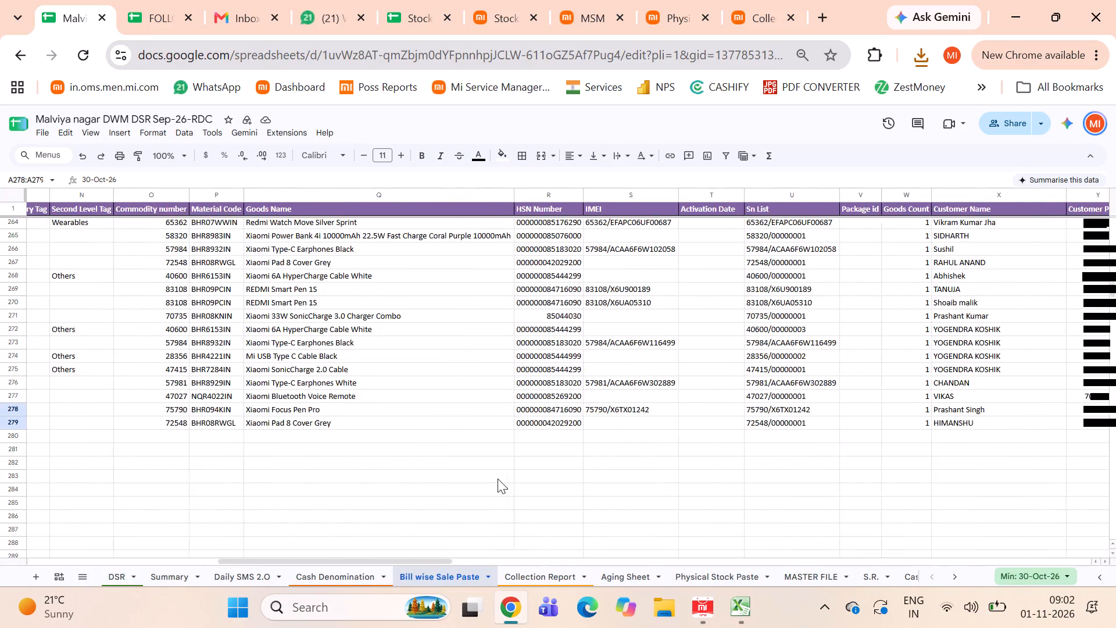
scroll(498, 479, left, 7)
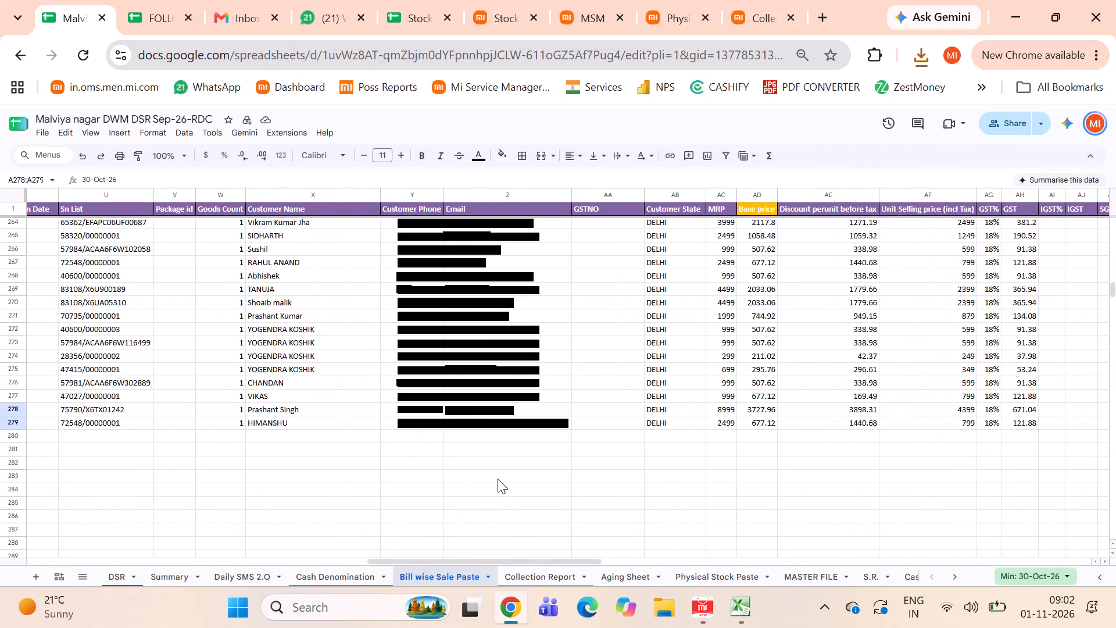
scroll(498, 479, left, 1)
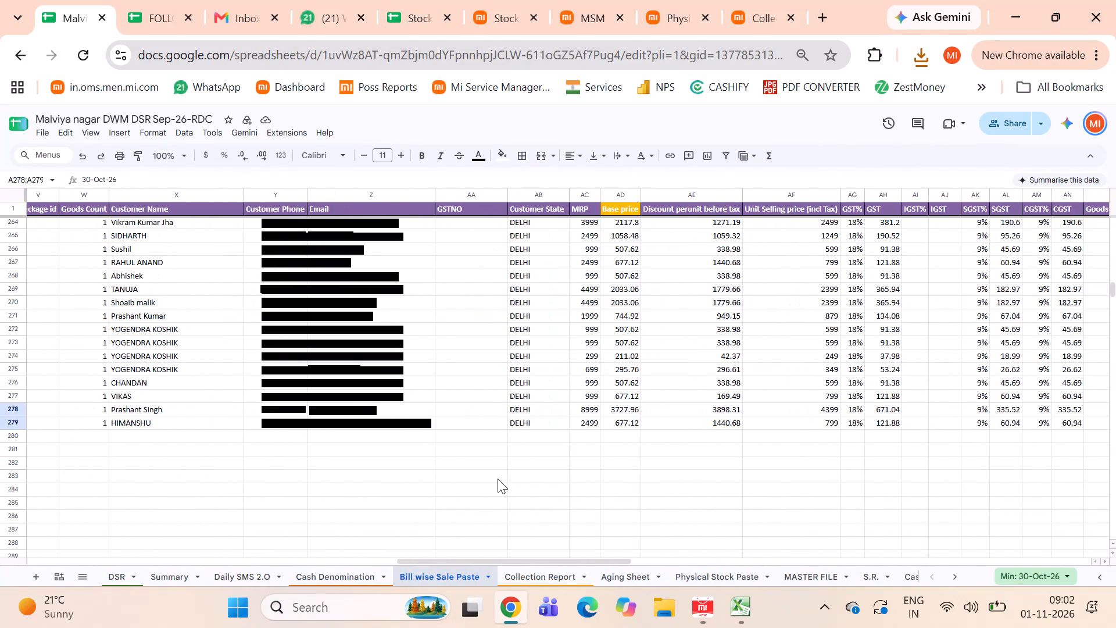
scroll(498, 479, right, 1)
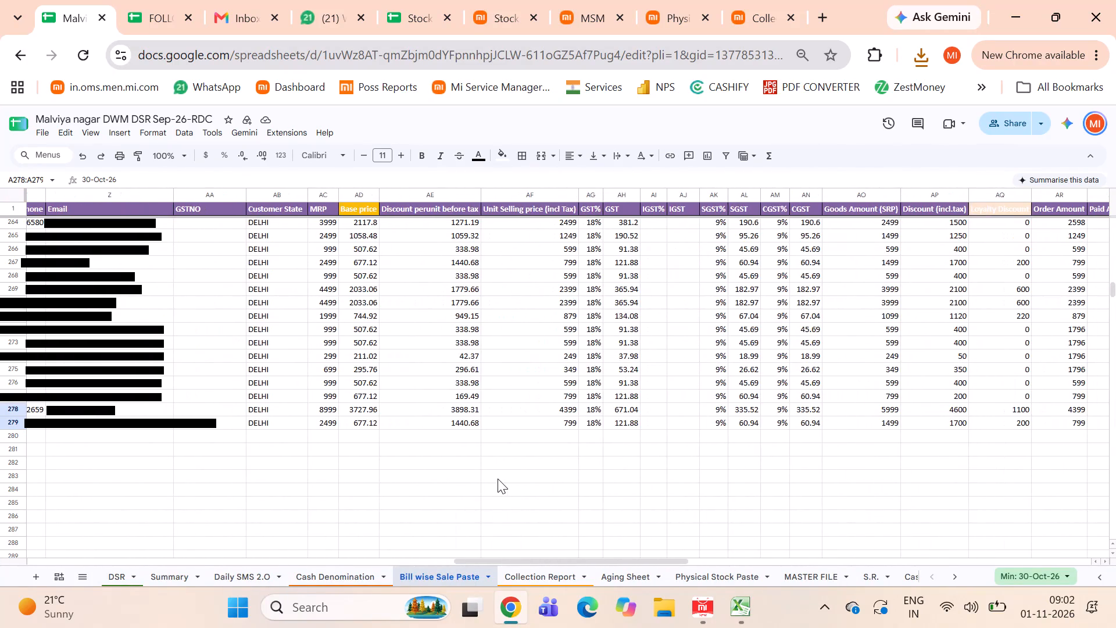
scroll(498, 479, right, 9)
scroll(498, 479, left, 4)
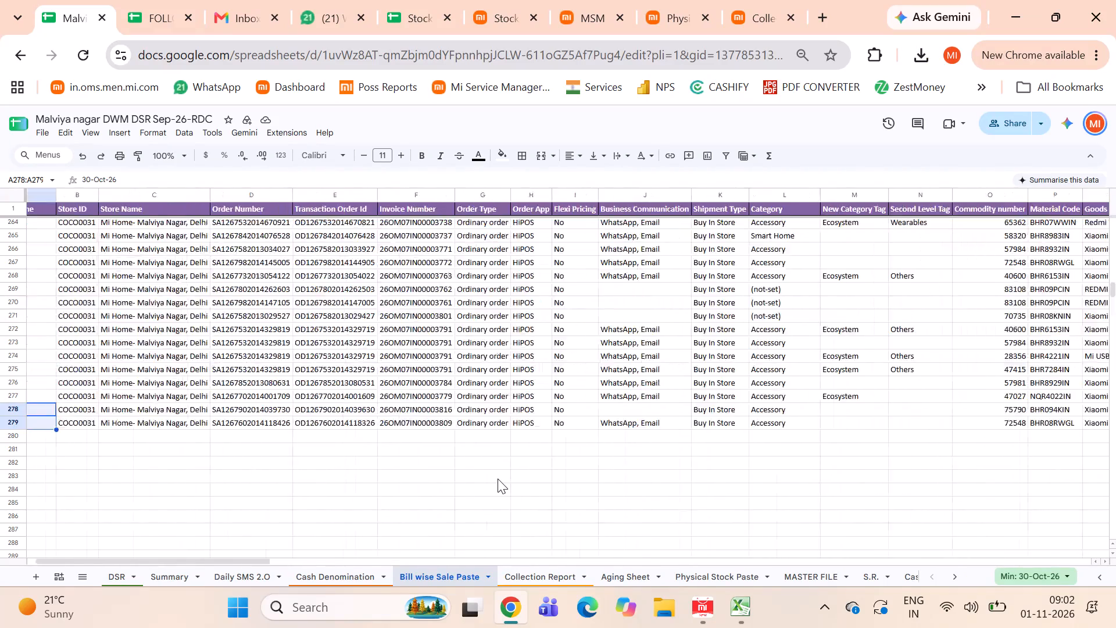
scroll(498, 479, left, 10)
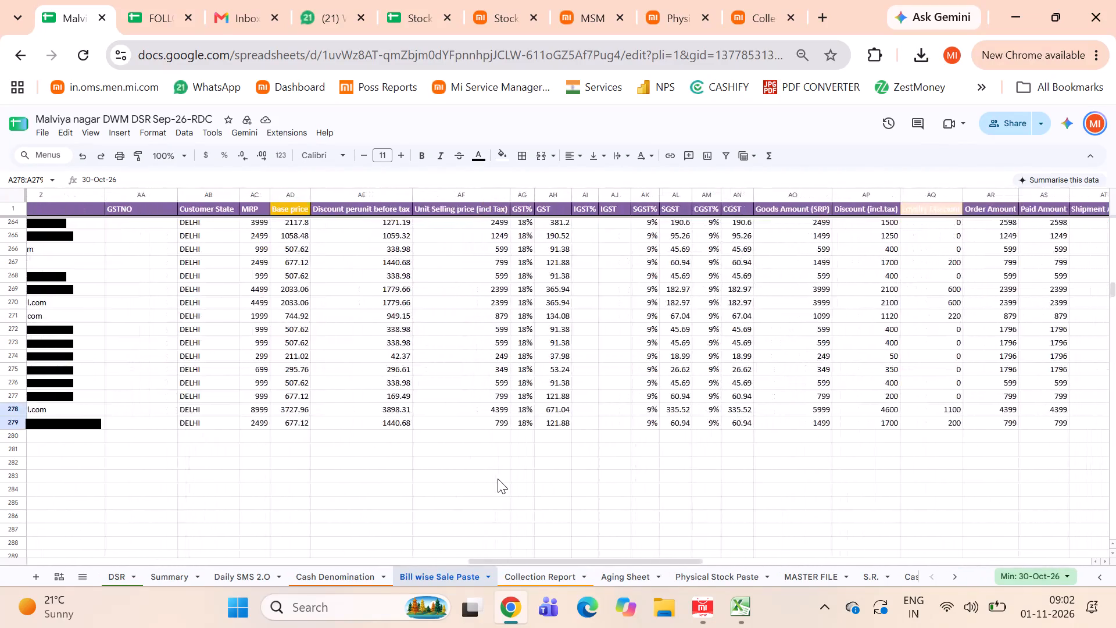
scroll(498, 479, right, 8)
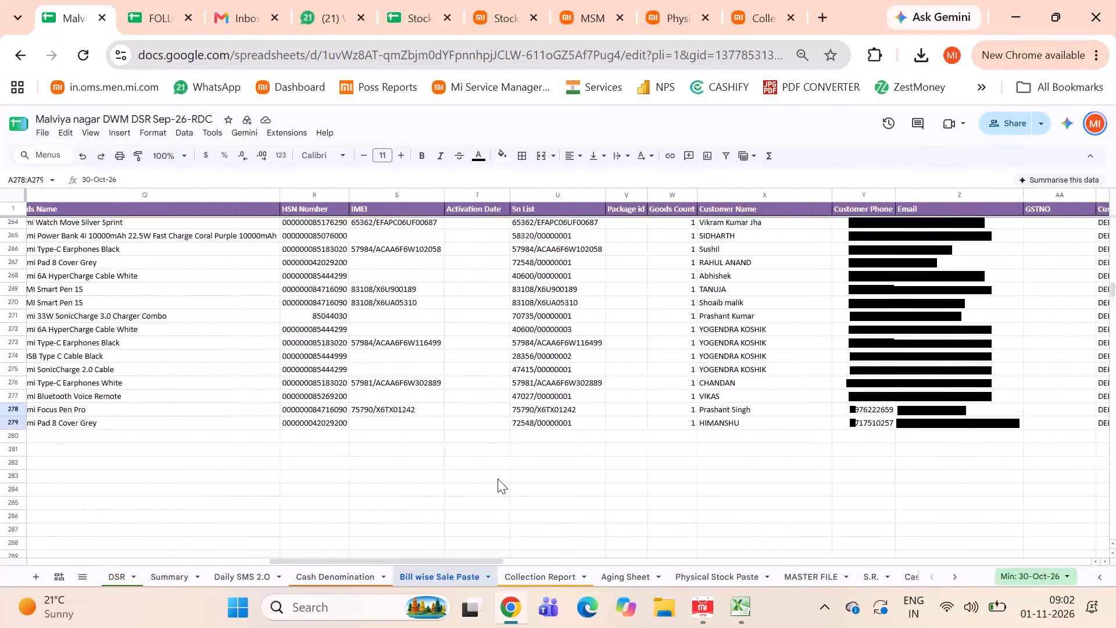
scroll(498, 479, right, 8)
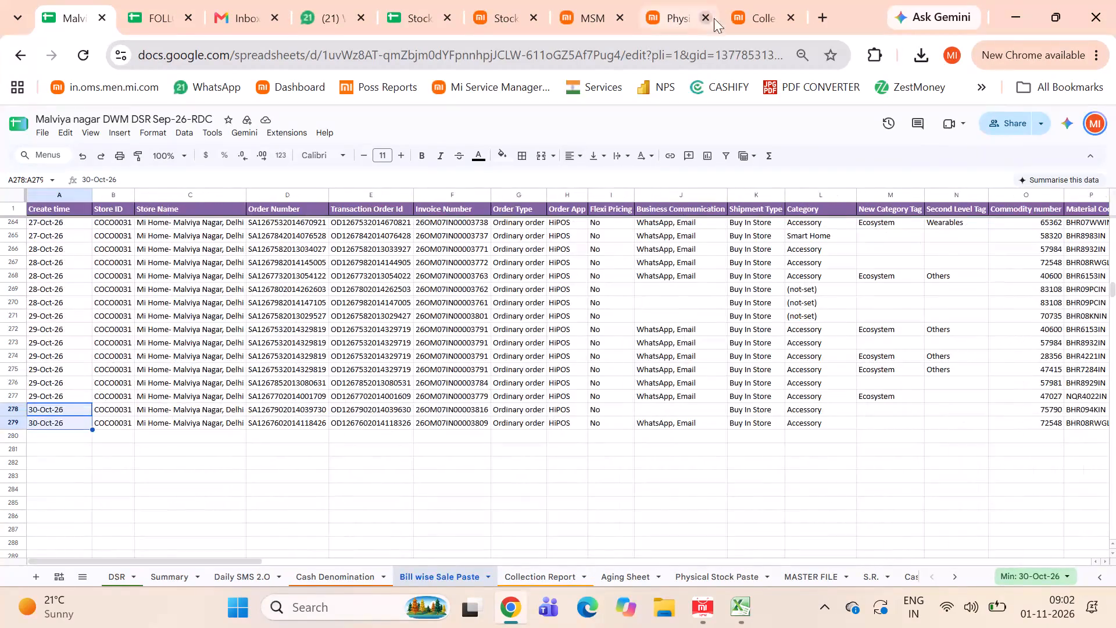
Review the Daily SMS 2.O, Summary and DSR sheets.
click(240, 571)
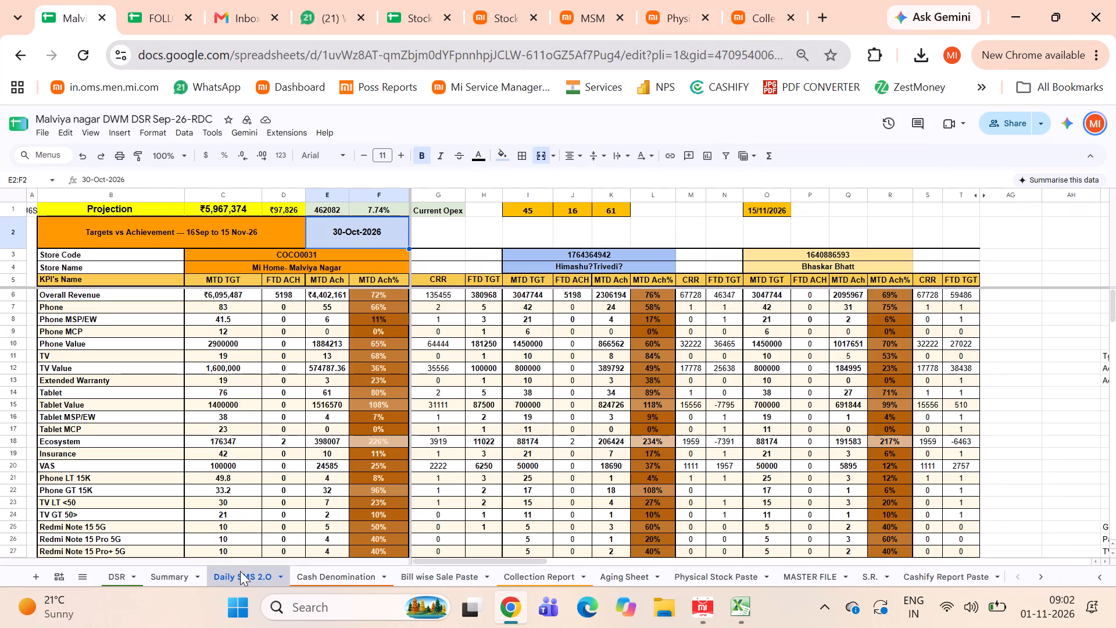
click(166, 580)
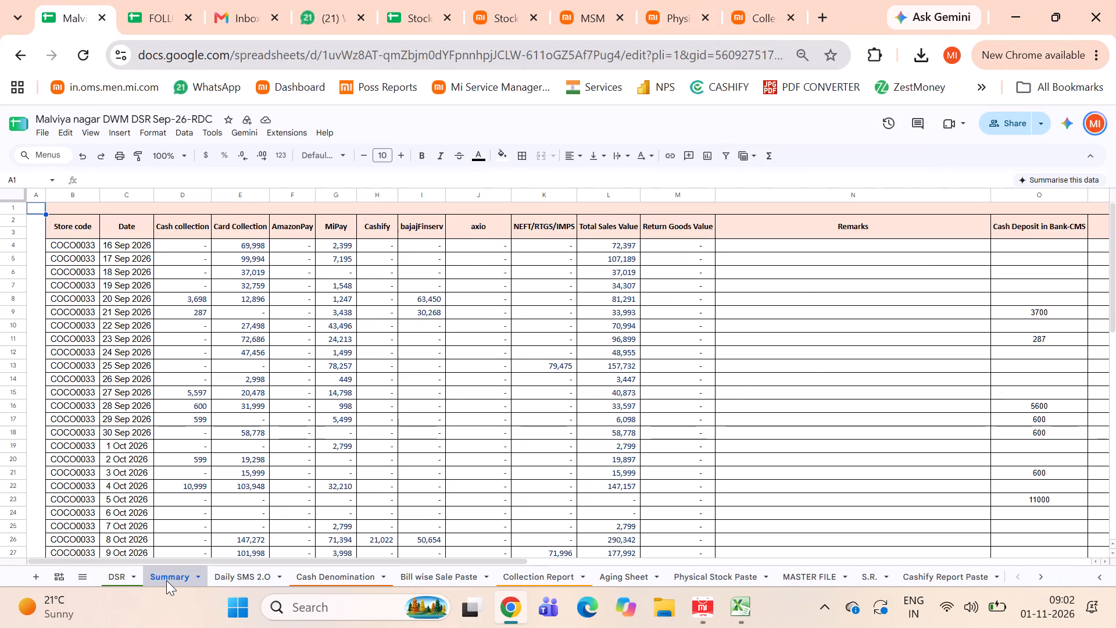
click(110, 577)
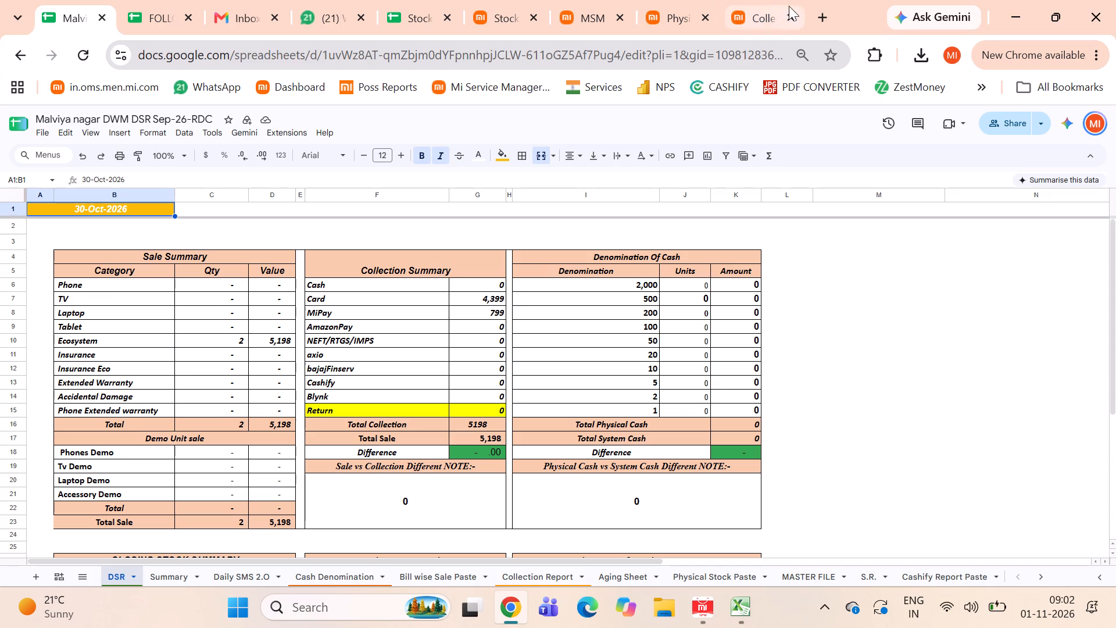
Open the store operation portal's Bill wise sales report and search it from 2026-10-31 to 2026-10-31.
click(763, 20)
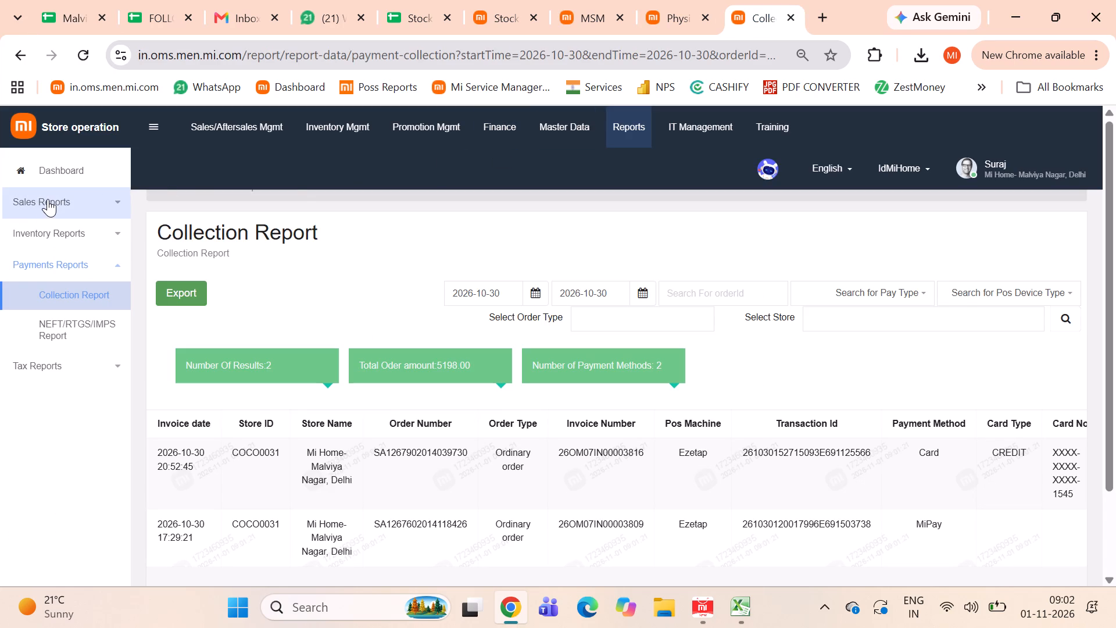
click(48, 199)
click(63, 230)
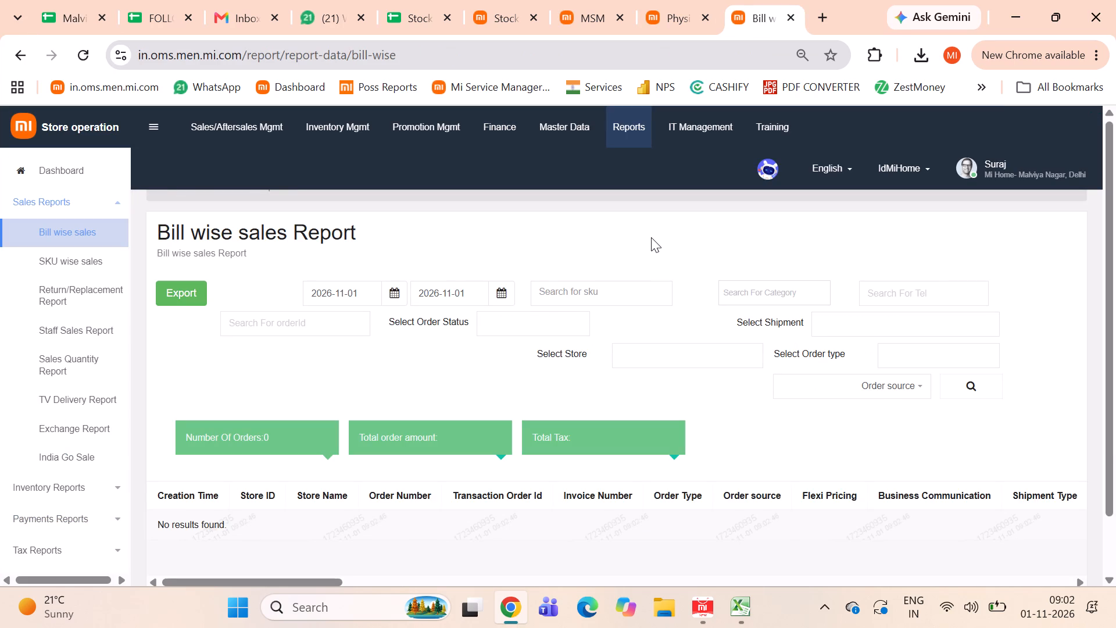
click(392, 295)
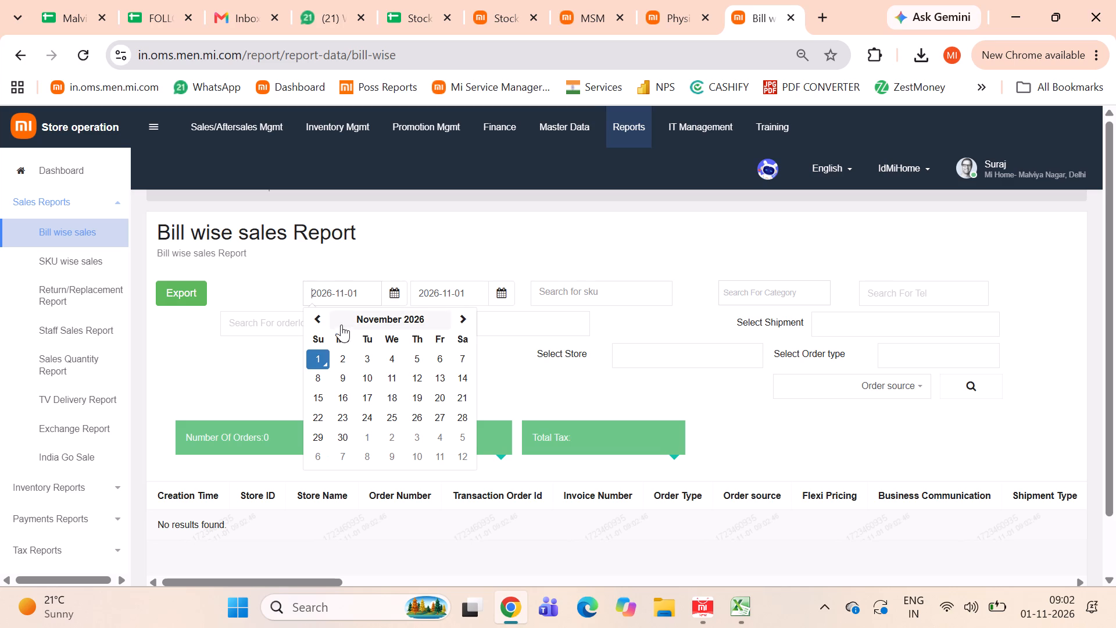
click(319, 314)
click(463, 430)
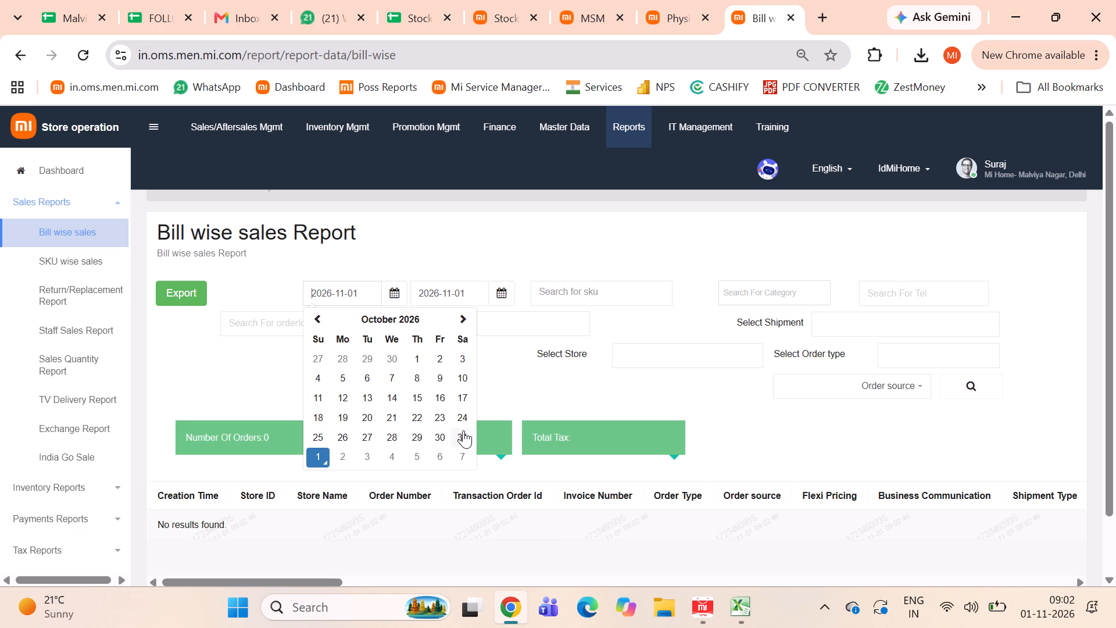
click(502, 298)
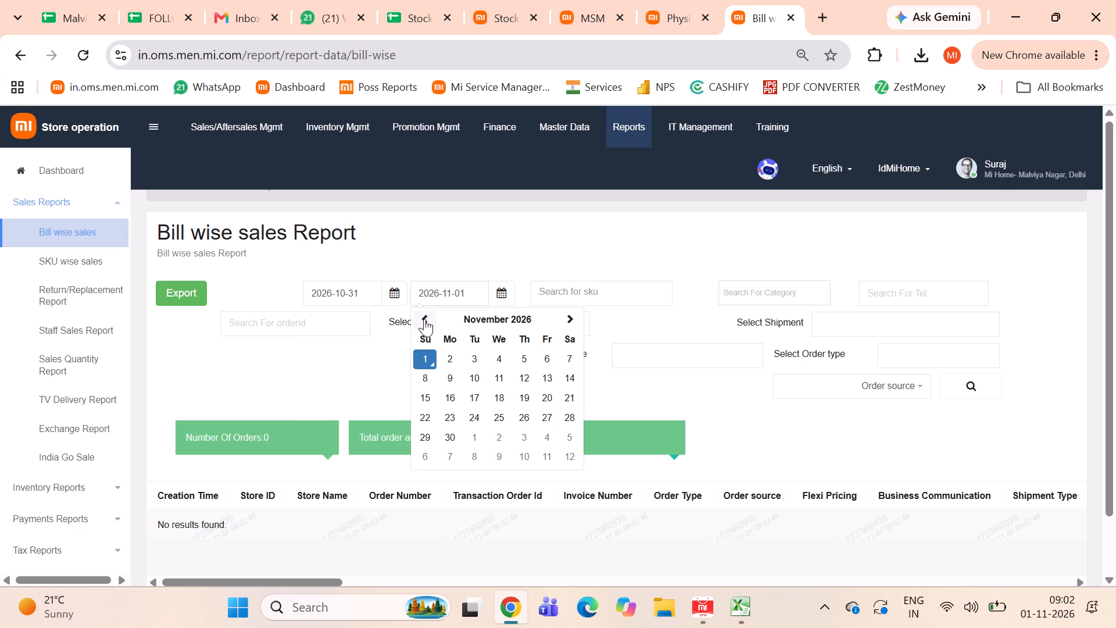
click(424, 319)
click(571, 438)
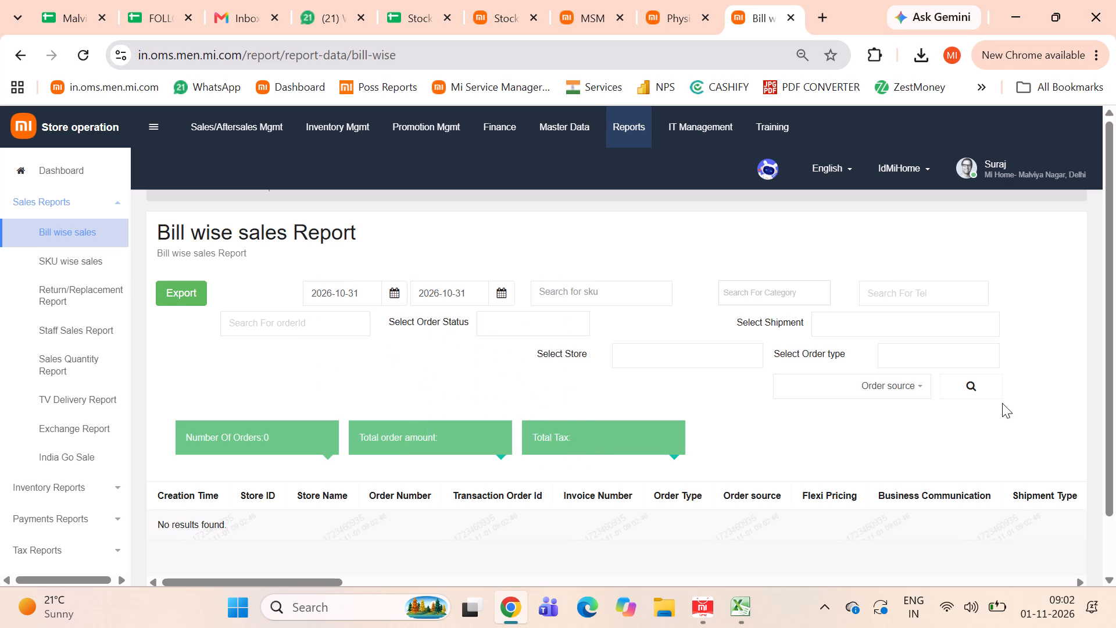
click(965, 384)
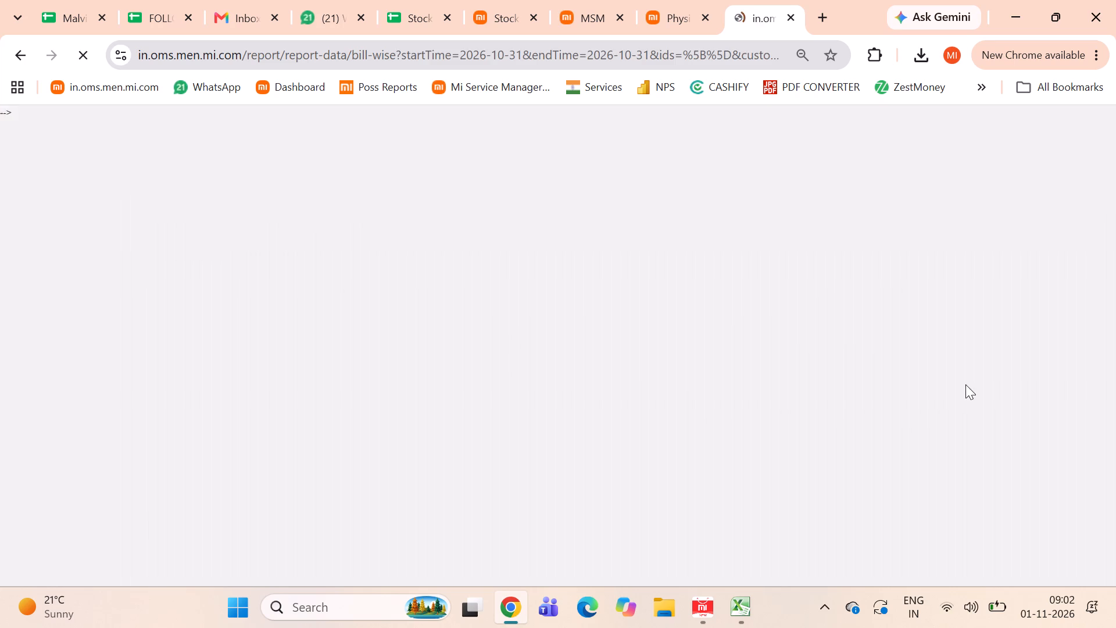
Export the 31-Oct-2026 Bill wise sales report and open the downloaded Bill_Wise file in Excel.
click(185, 294)
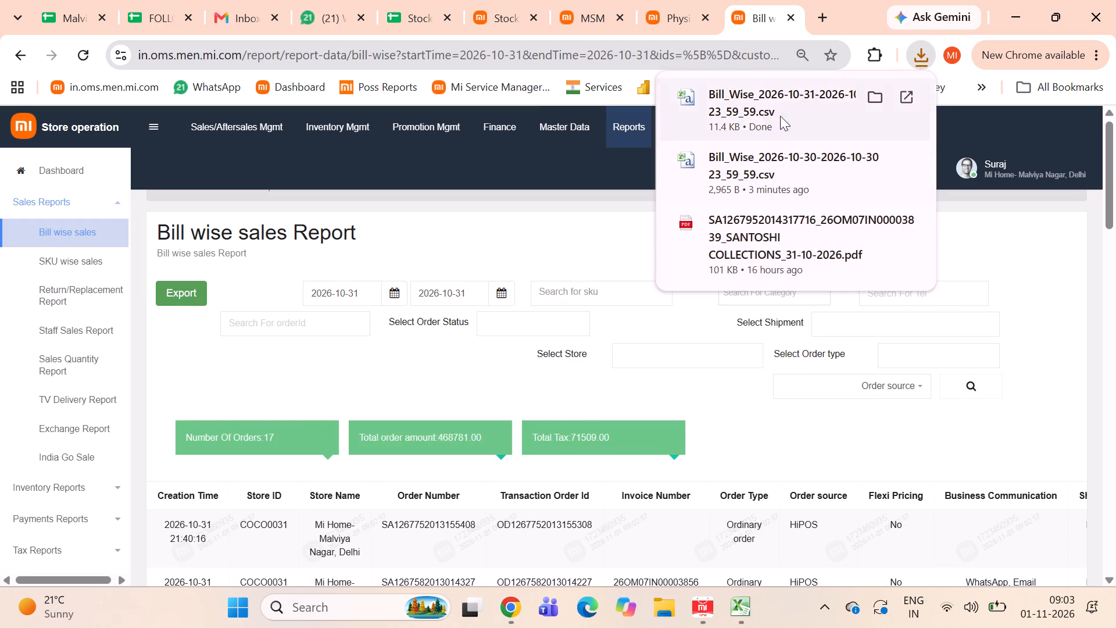
double_click(764, 111)
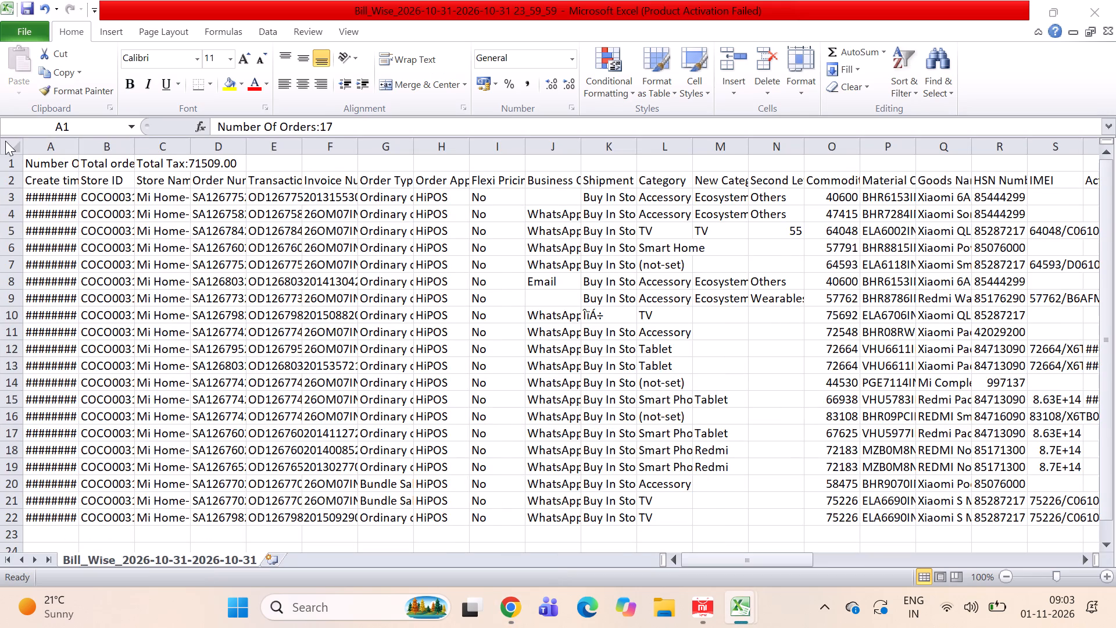
Auto-fit all column widths in the exported Bill_Wise sheet.
click(5, 141)
click(9, 147)
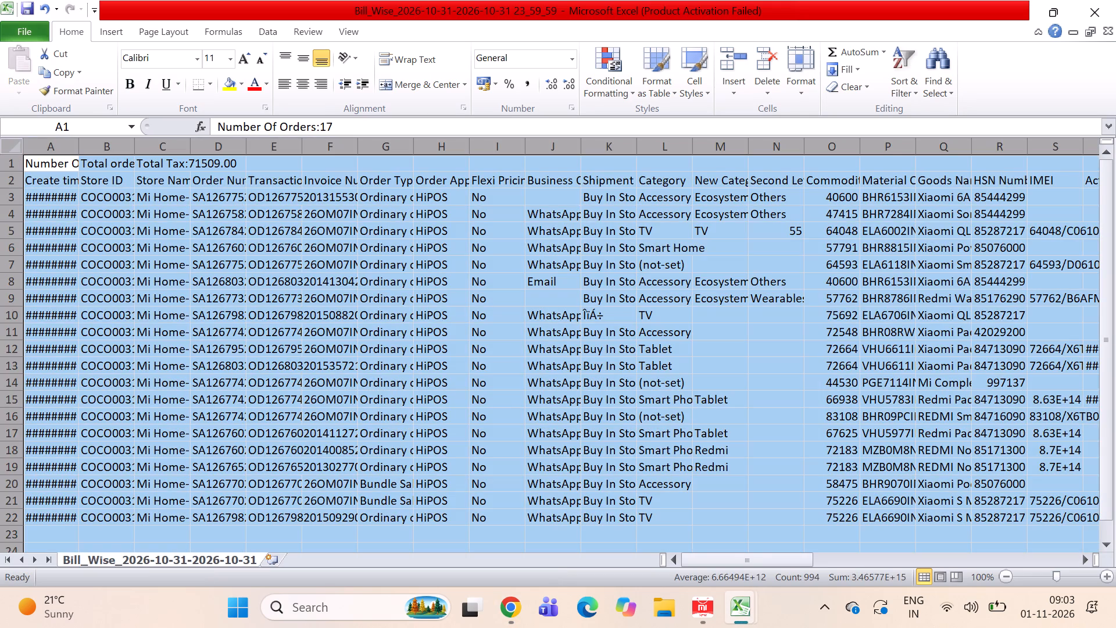
double_click(77, 149)
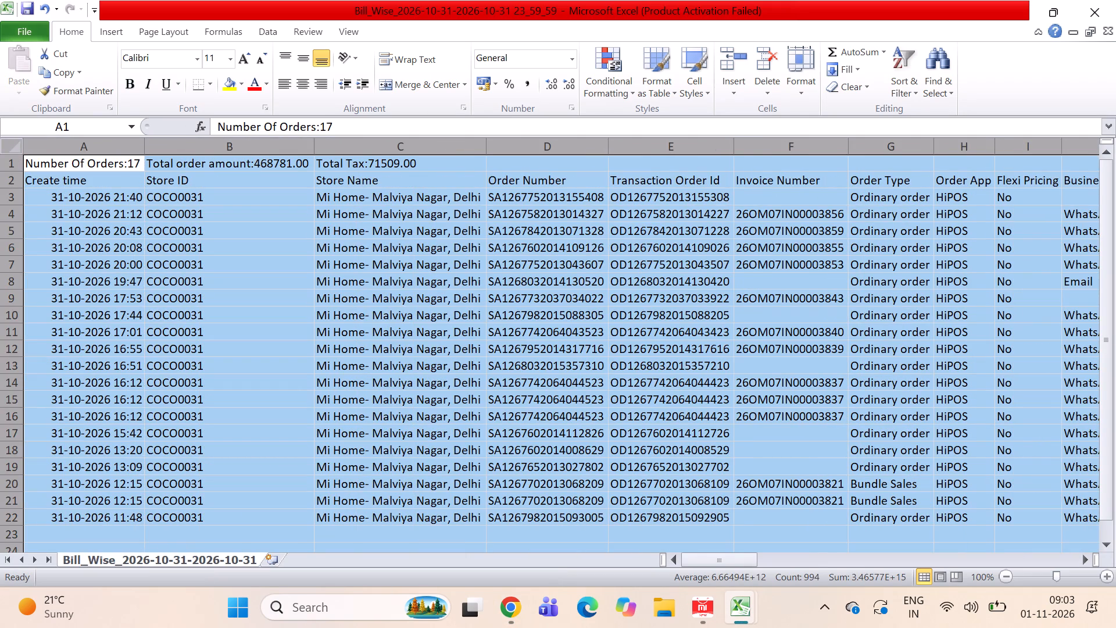
Add filters to the Bill_Wise sheet and filter the Status column to show only Completed orders.
key(ctrl+shift+l)
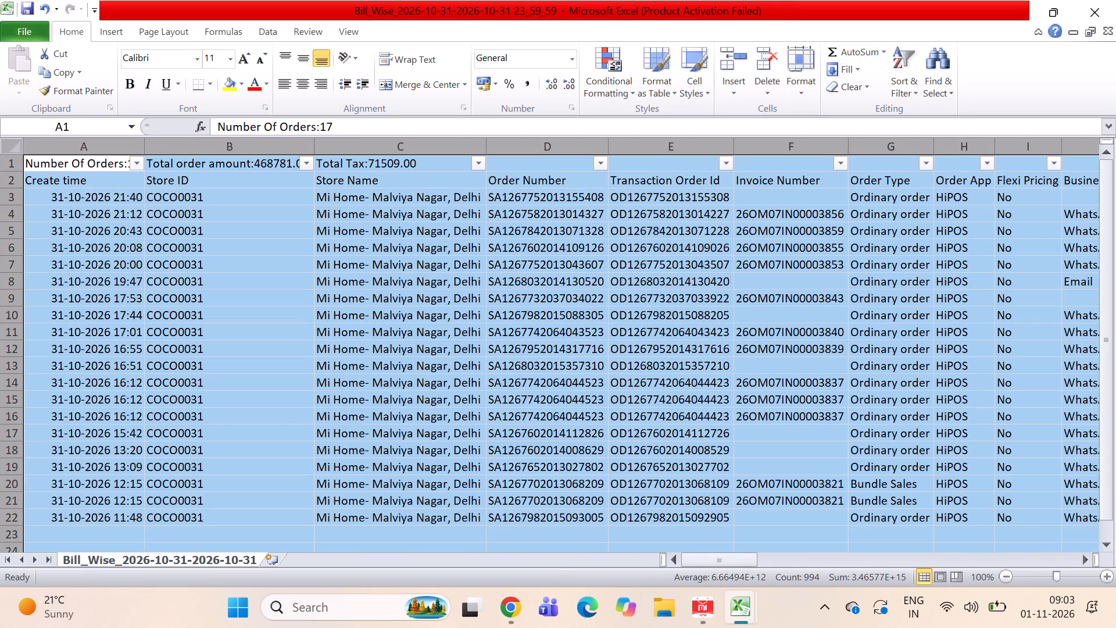
scroll(595, 322, left, 17)
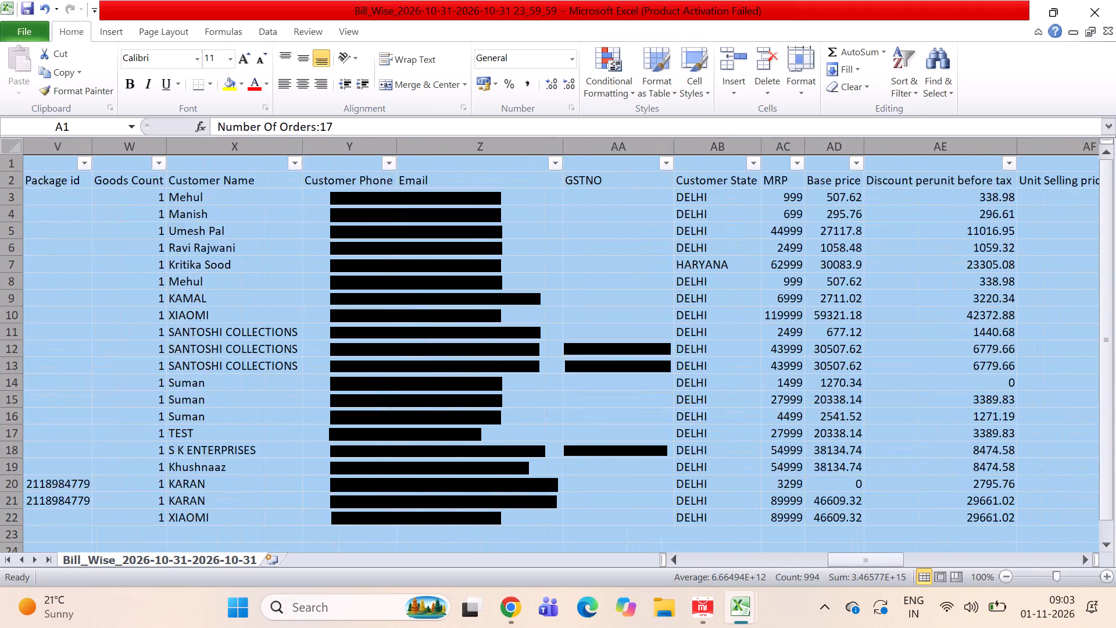
scroll(595, 322, left, 6)
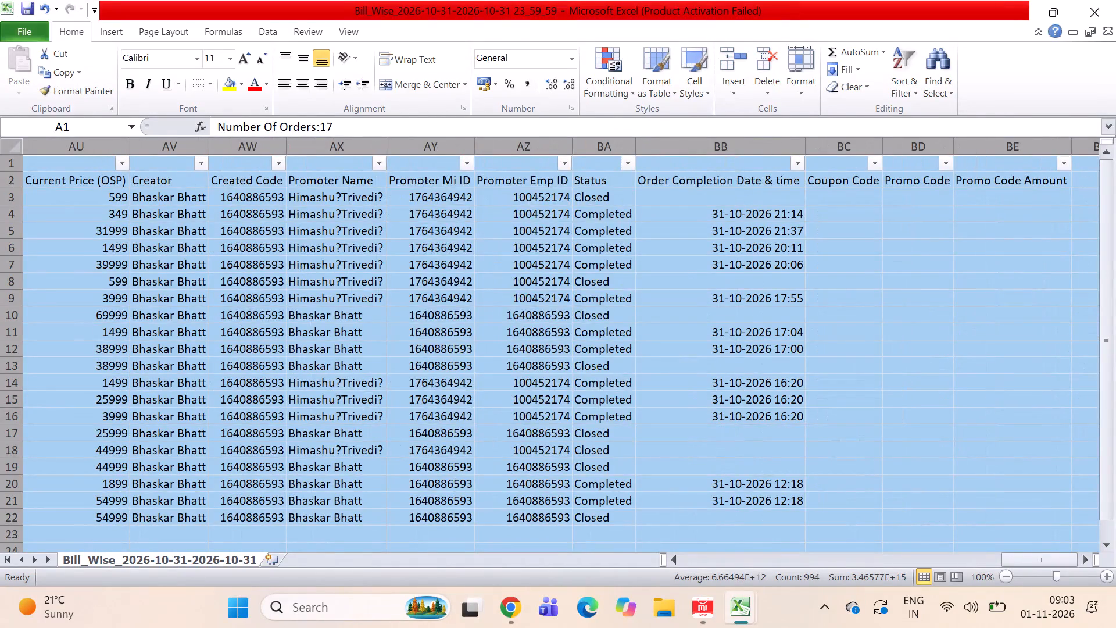
click(630, 163)
click(445, 317)
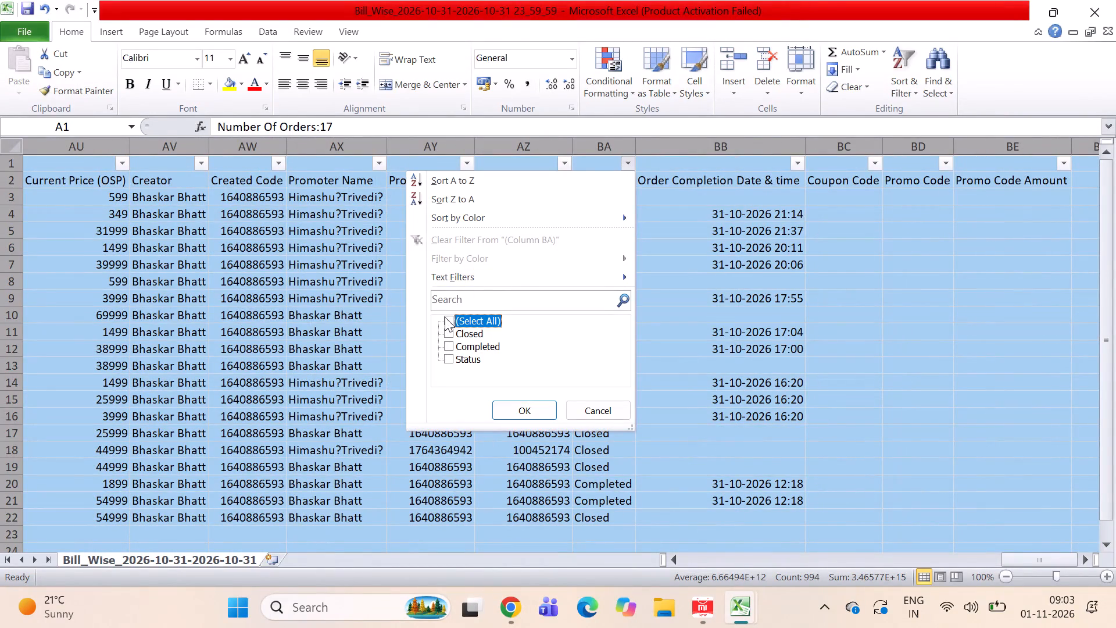
click(446, 347)
key(Return)
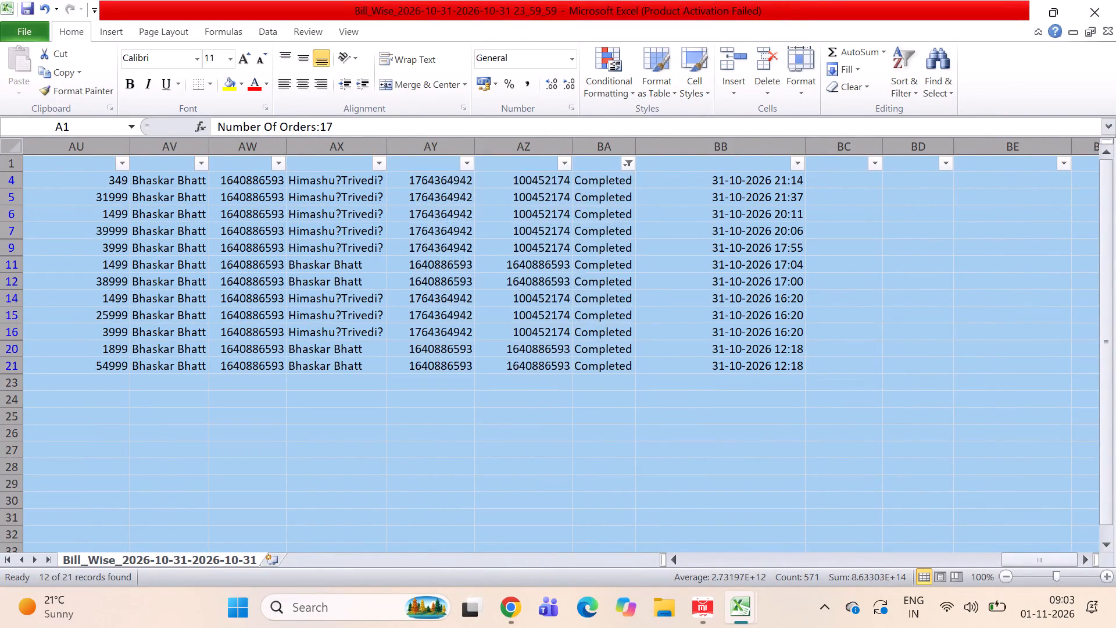
Copy the filtered Completed rows from the Store ID column through the Order Completion Date & time column.
key(Down)
key(Right)
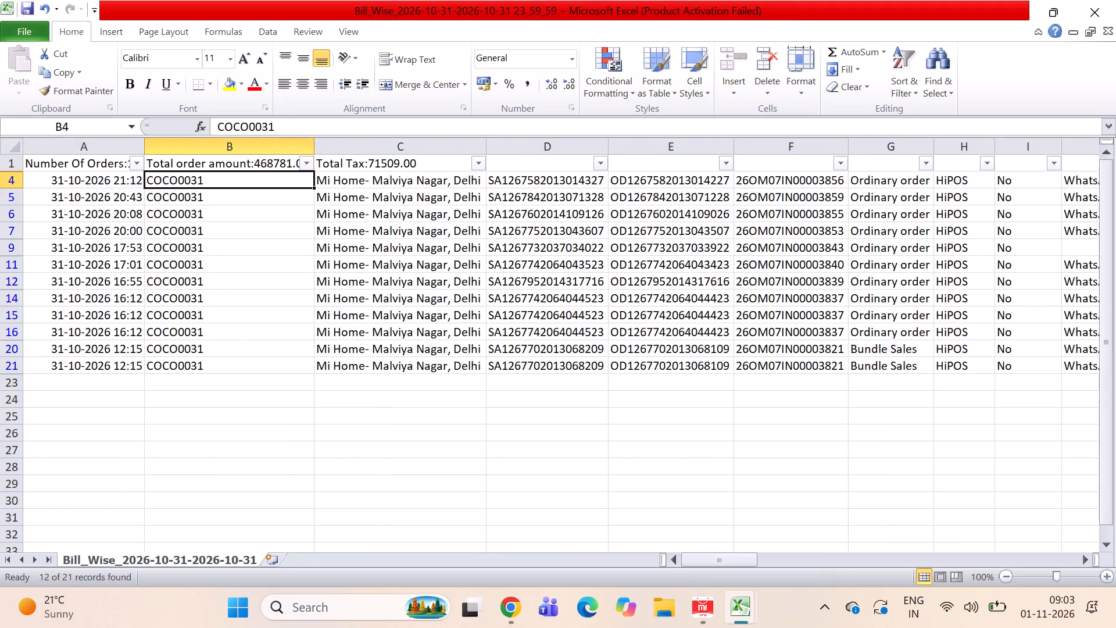
key(ctrl+shift+Right)
key(ctrl+shift+Right)
key(ctrl+shift+Right)
key(ctrl+shift+Right)
key(ctrl+shift+Right)
key(ctrl+shift+Right)
key(ctrl+shift+Right)
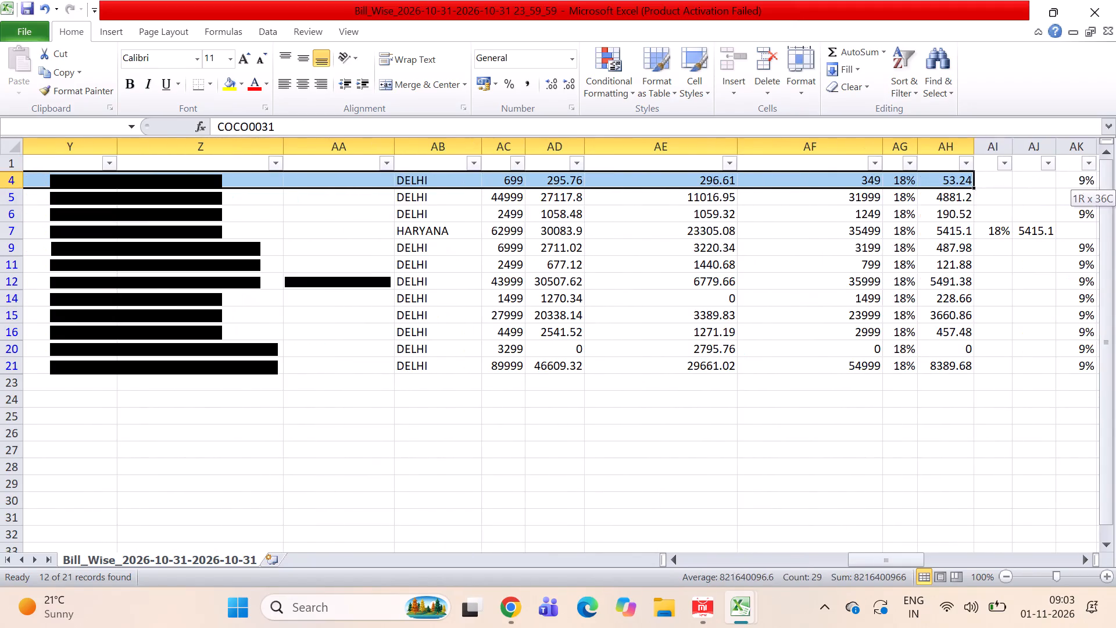
key(ctrl+shift+Right)
key(ctrl+shift+Down)
key(ctrl+c)
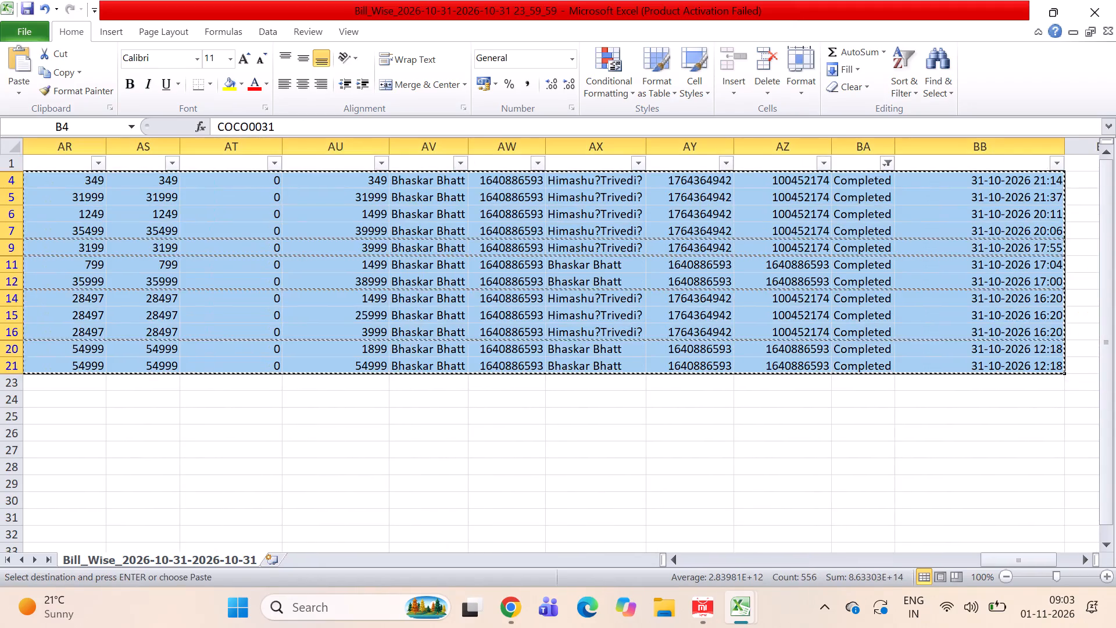
Paste the copied rows into the Malviya Nagar DSR's Bill wise Sale Paste sheet, starting at cell B280.
key(alt+Tab)
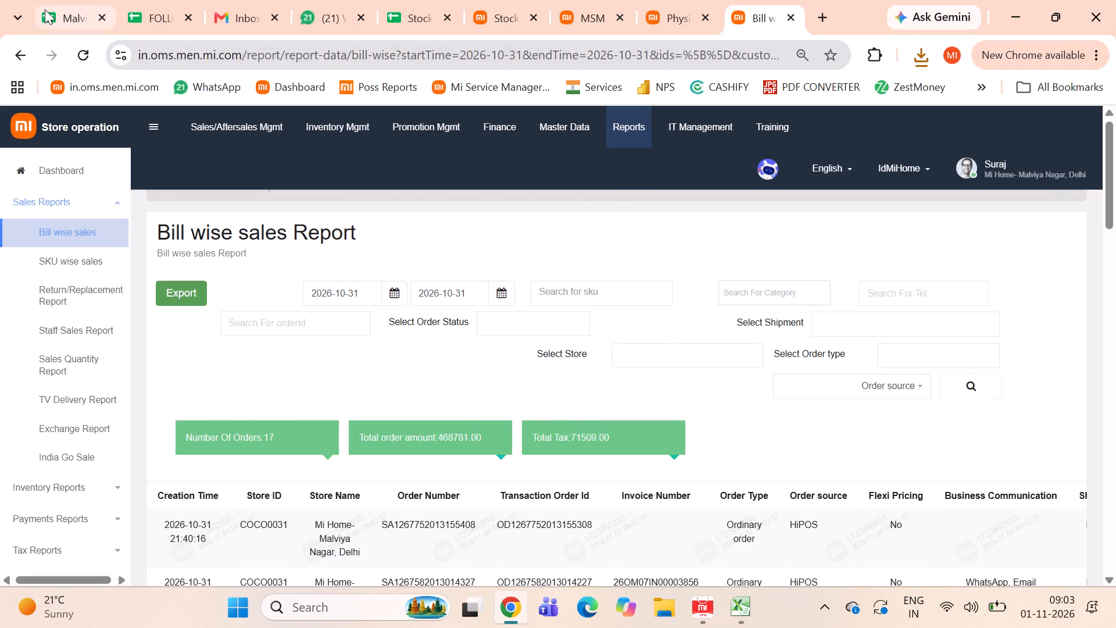
click(45, 9)
click(425, 574)
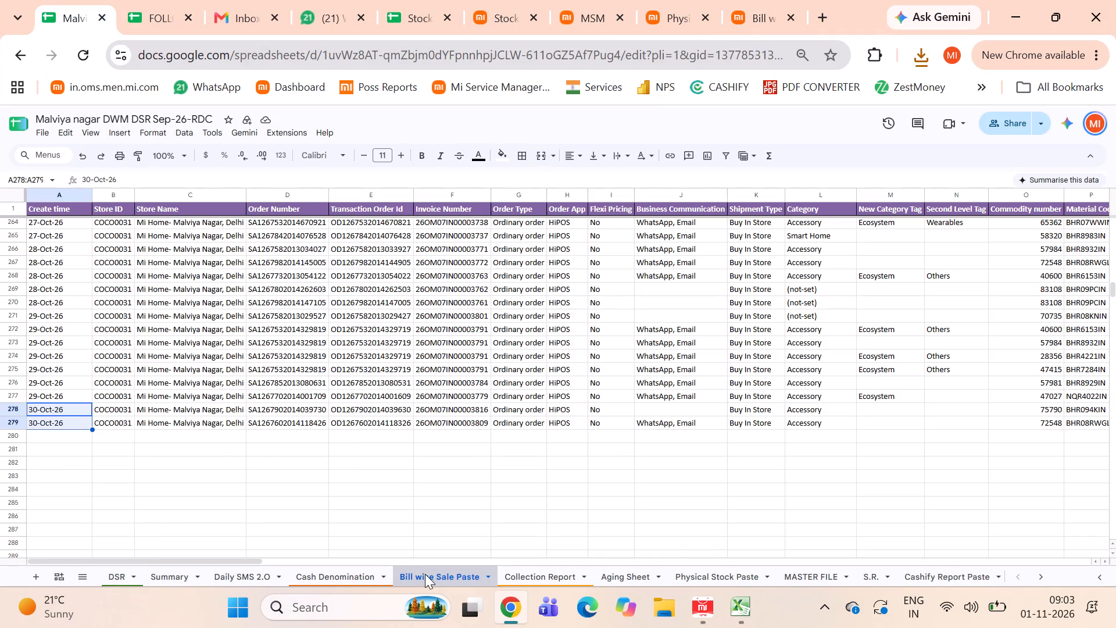
click(120, 433)
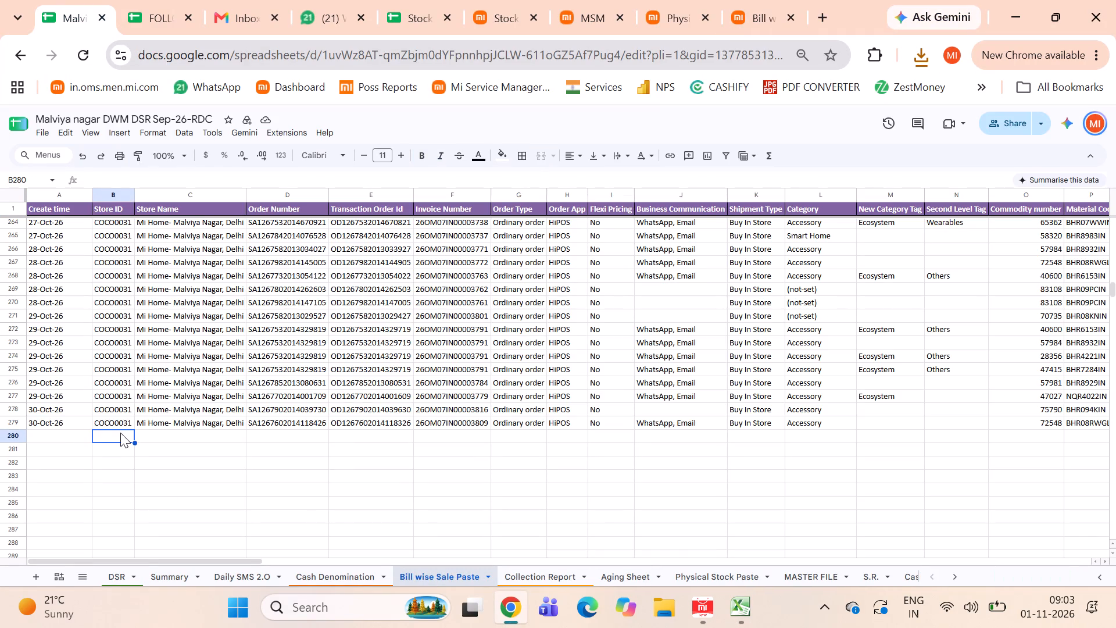
key(ctrl+v)
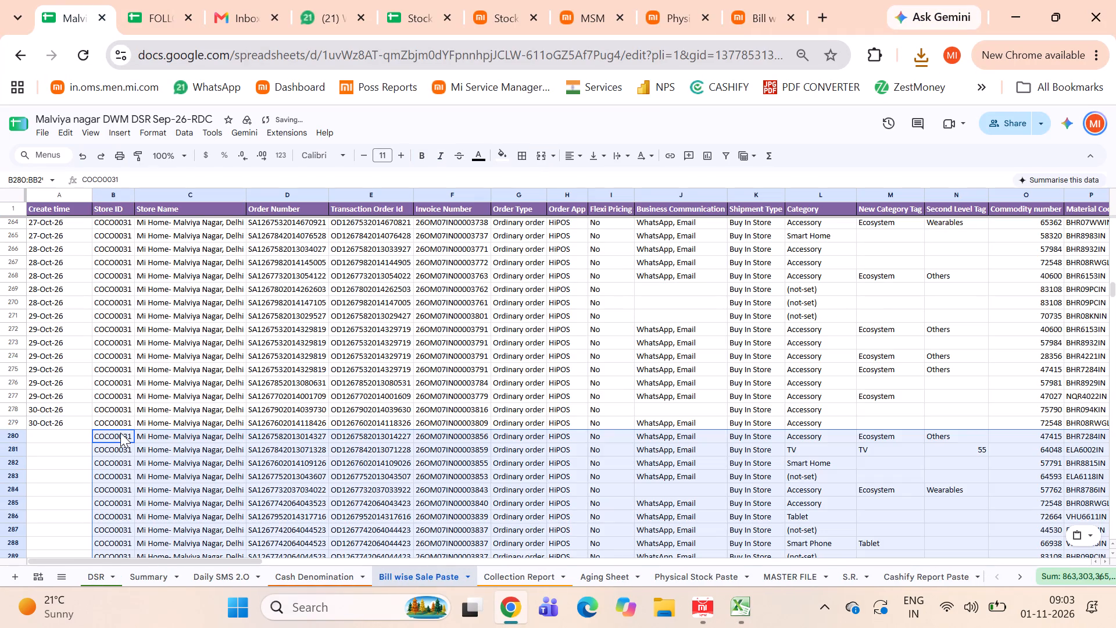
Enter 31-Oct-26 as the Create time in cell A280, the first newly pasted row.
key(Left)
key(Up)
key(shift+Down)
key(ctrl+d)
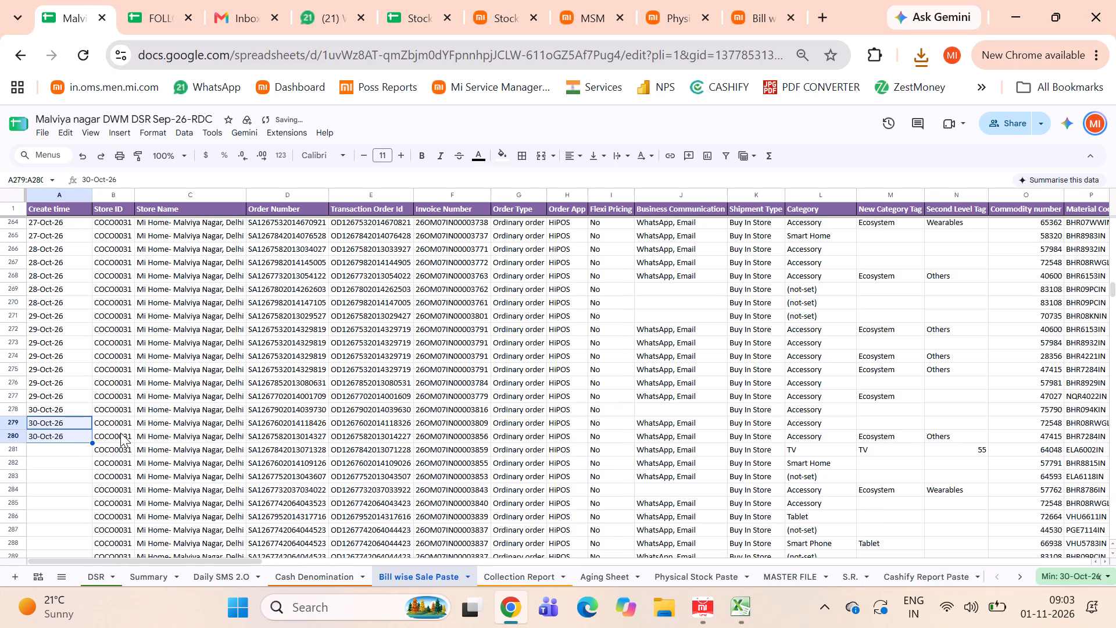
key(Down)
double_click(50, 434)
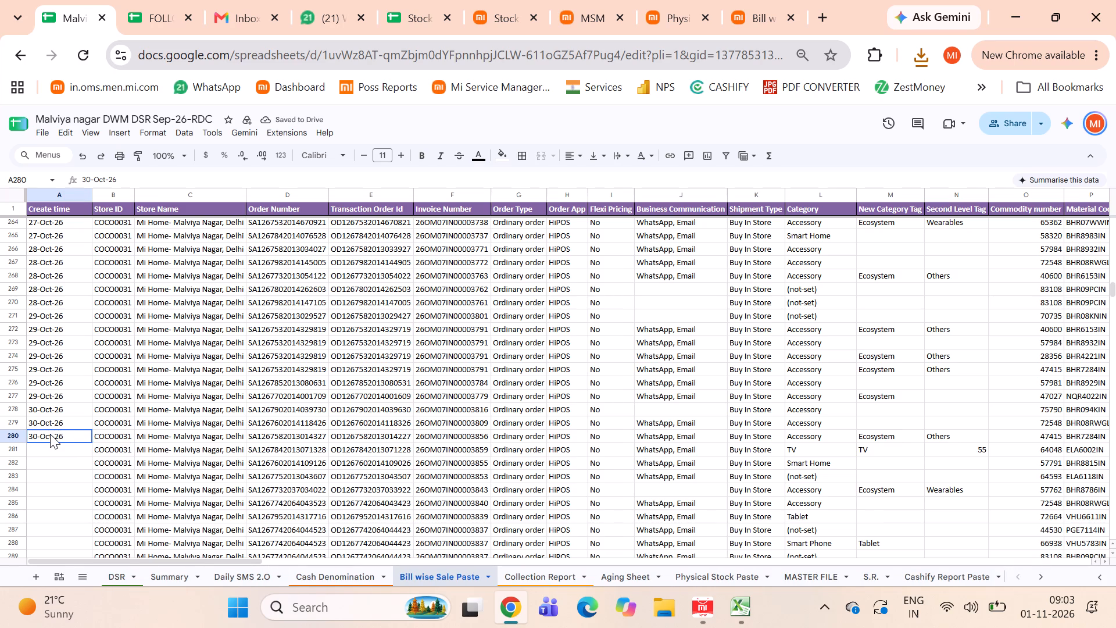
click(103, 377)
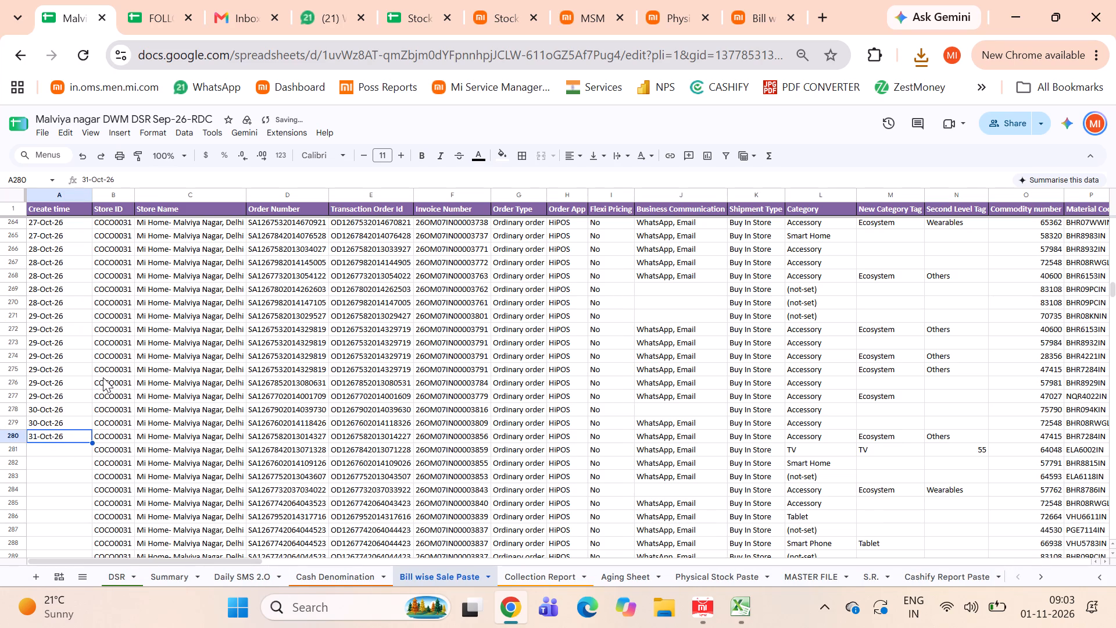
Fill the 31-Oct-26 Create time down from A280 through A291 for all newly pasted rows.
key(shift+Down)
key(shift+Down)
key(shift+Down)
key(shift+Down)
key(shift+Down)
key(shift+Down)
key(shift+Down)
key(shift+Down)
key(shift+Down)
key(shift+Down)
key(shift+Down)
key(shift+Down)
key(shift+Down)
key(shift+Down)
key(shift+Down)
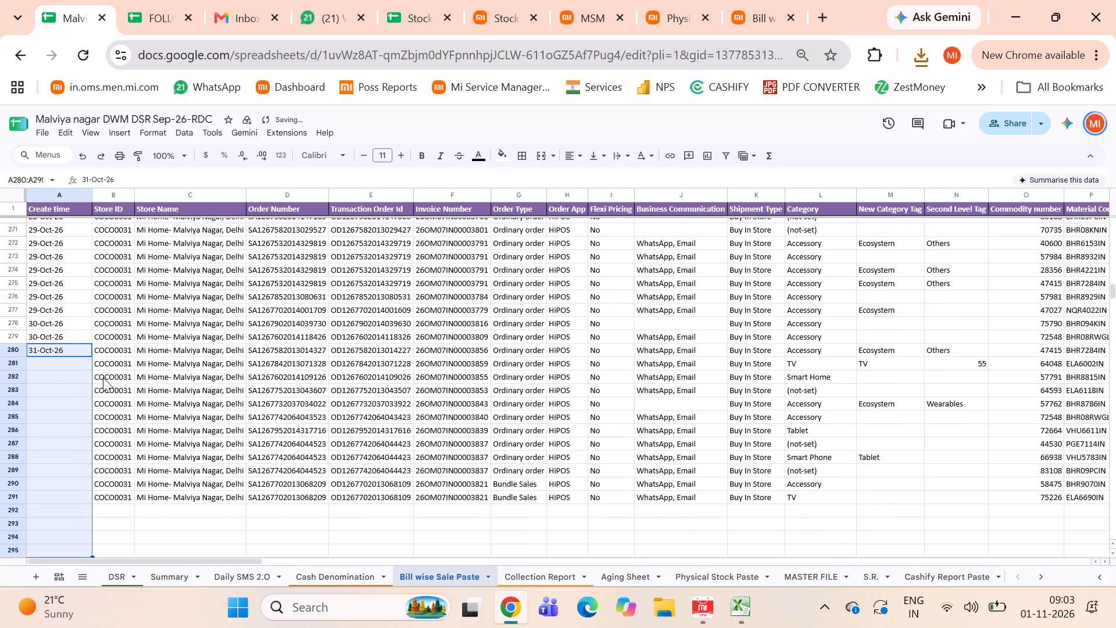
key(shift+Up)
key(shift+Up)
key(shift+Up)
key(shift+Up)
key(ctrl+d)
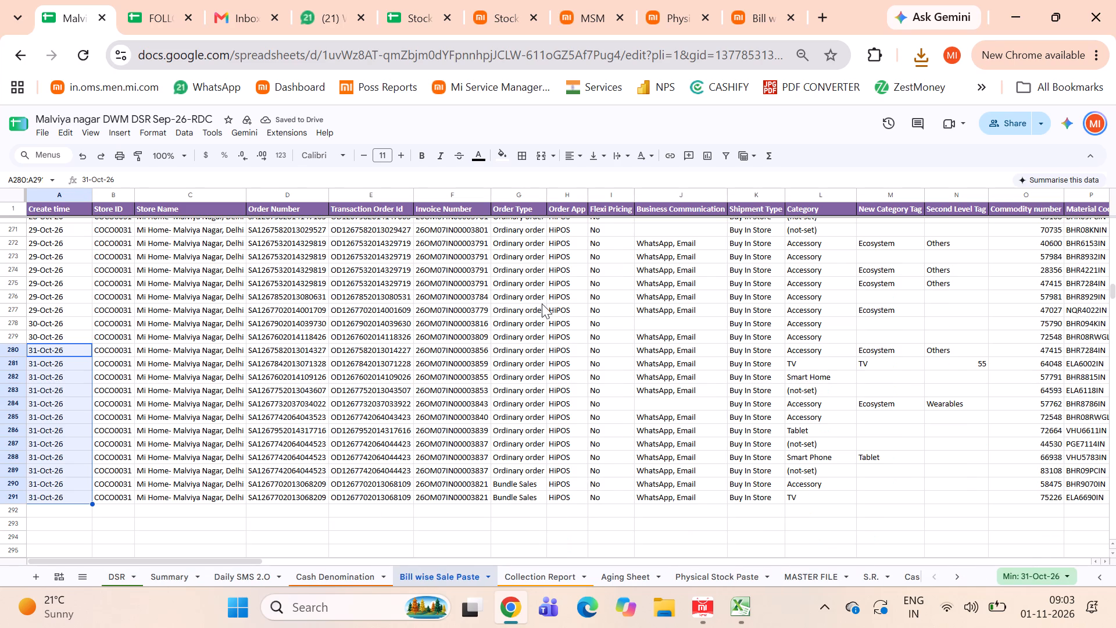
Open the store operation portal's Collection Report and search it from 2026-10-31 to 2026-10-31.
click(754, 15)
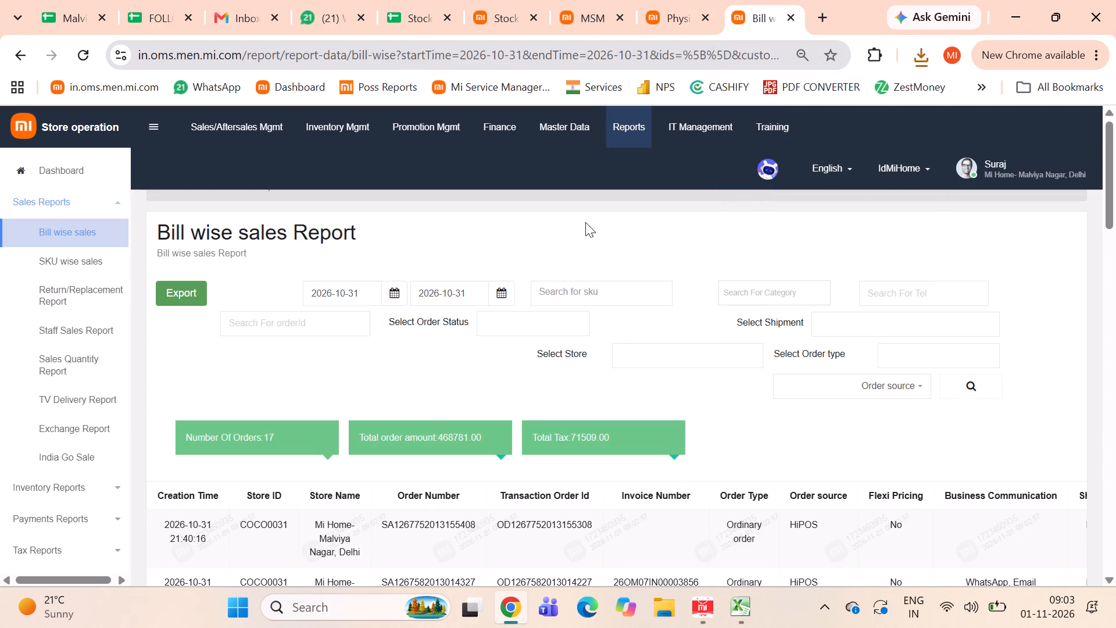
click(46, 513)
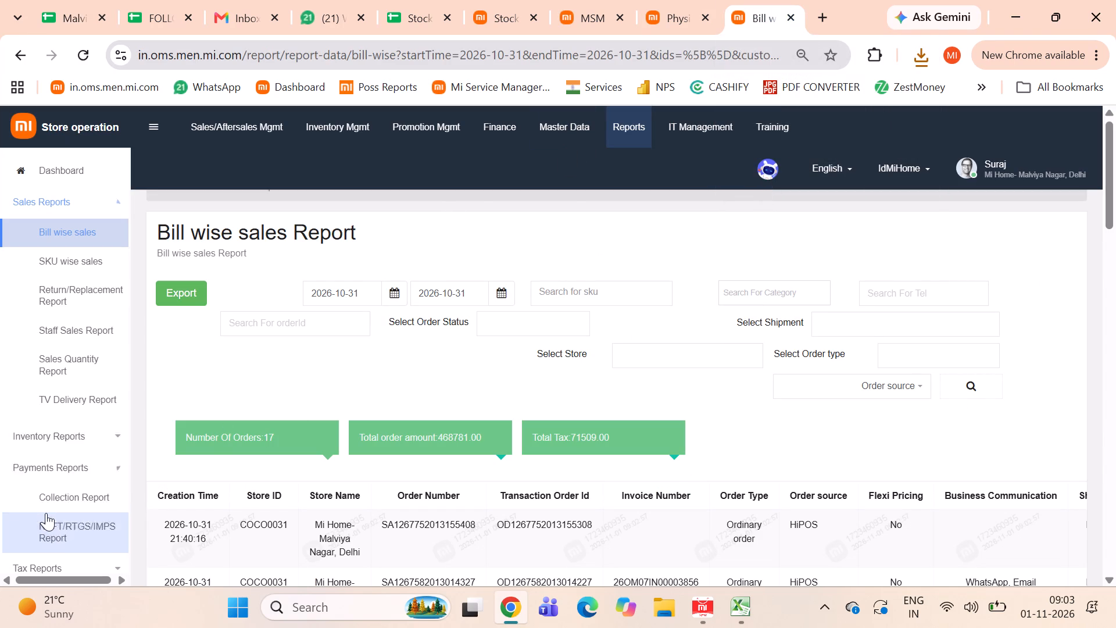
click(84, 283)
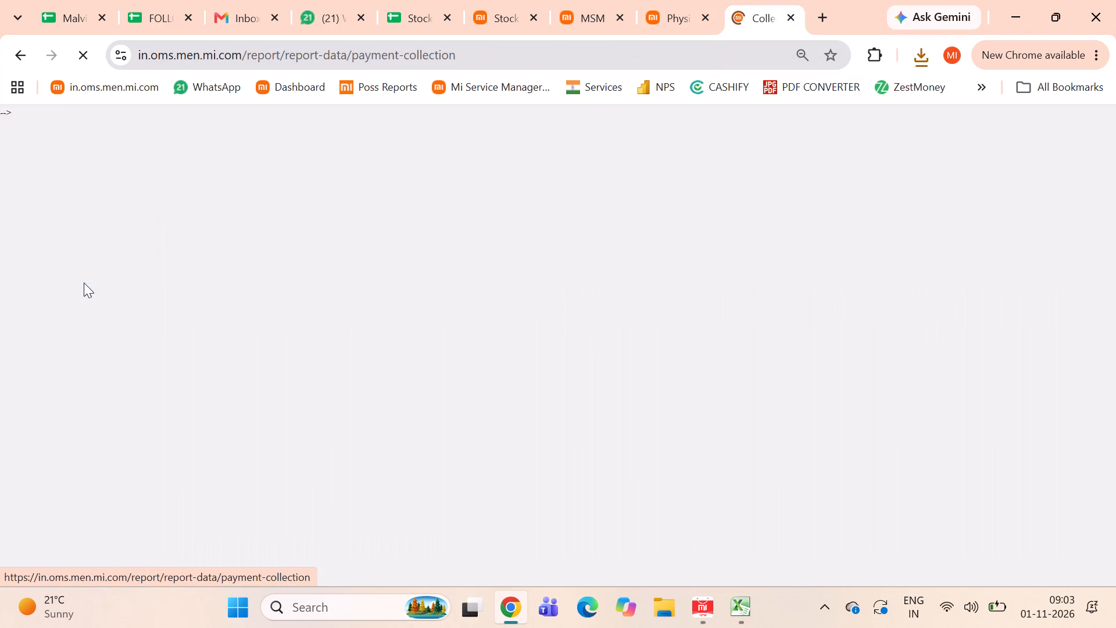
click(532, 299)
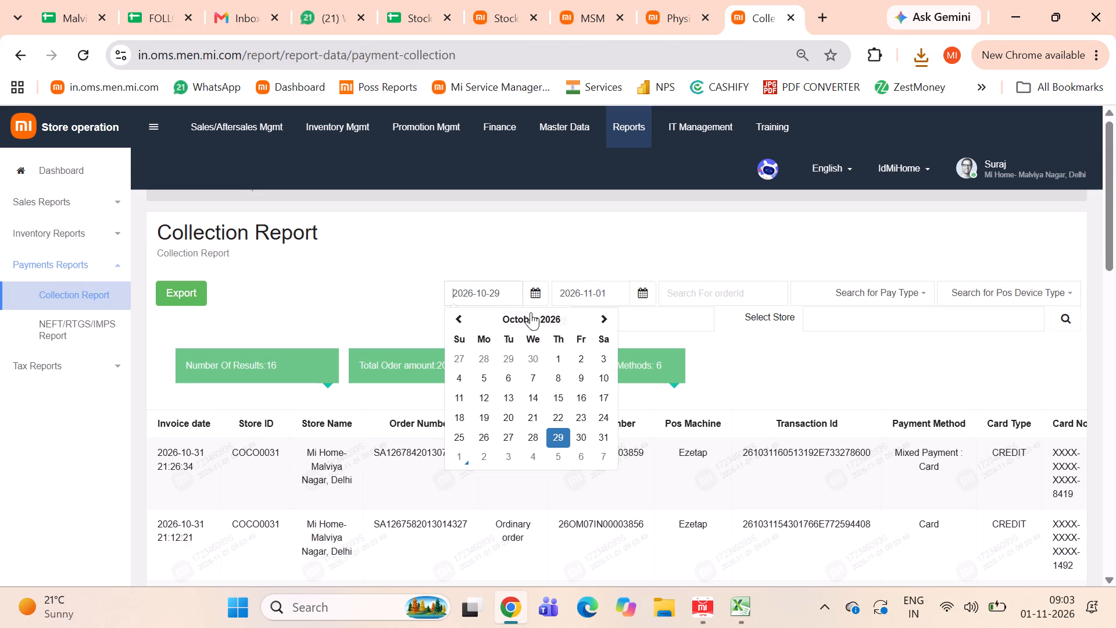
click(600, 436)
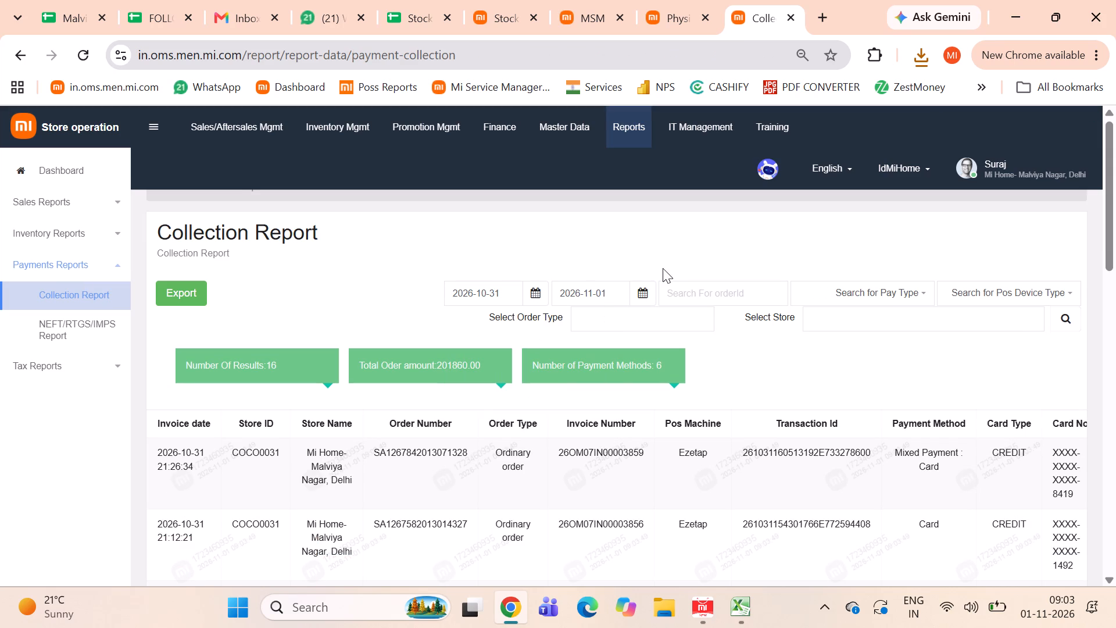
click(642, 293)
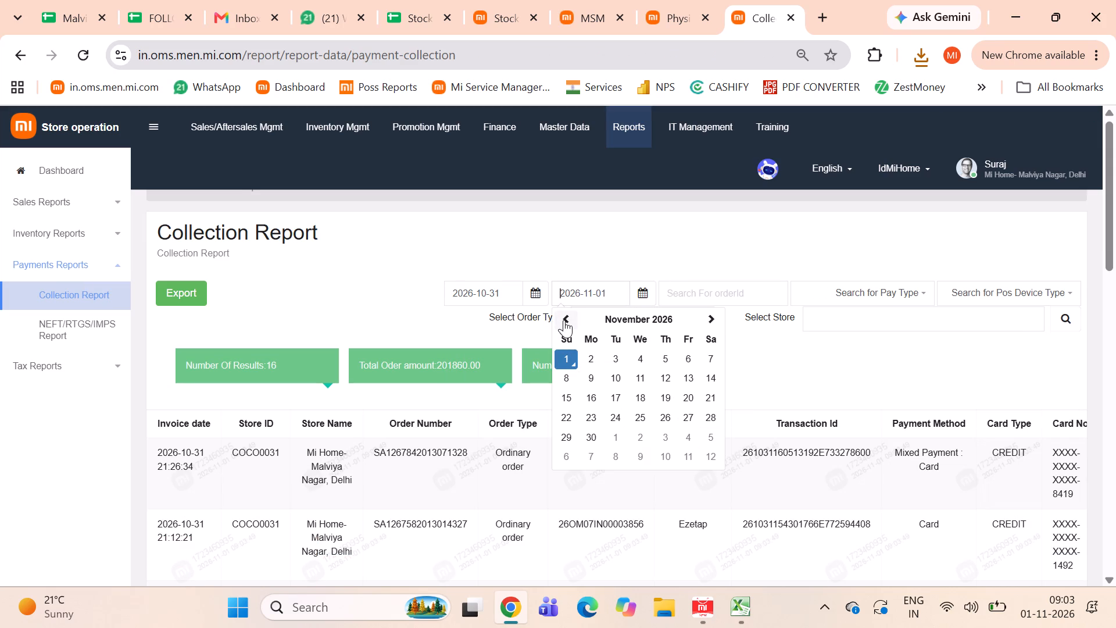
click(564, 320)
click(708, 436)
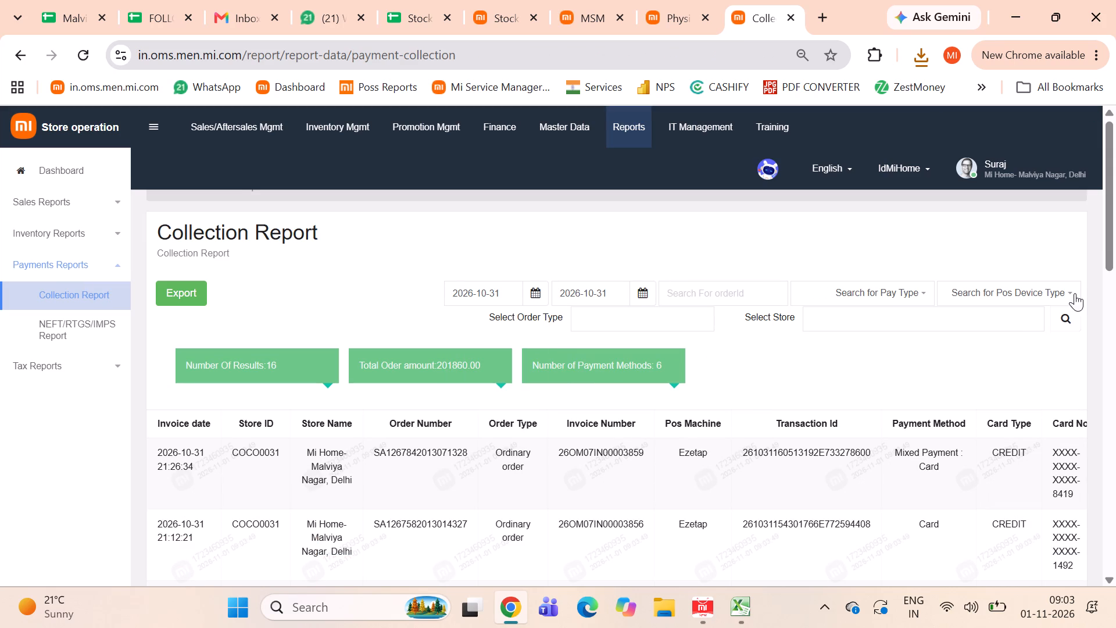
click(1062, 322)
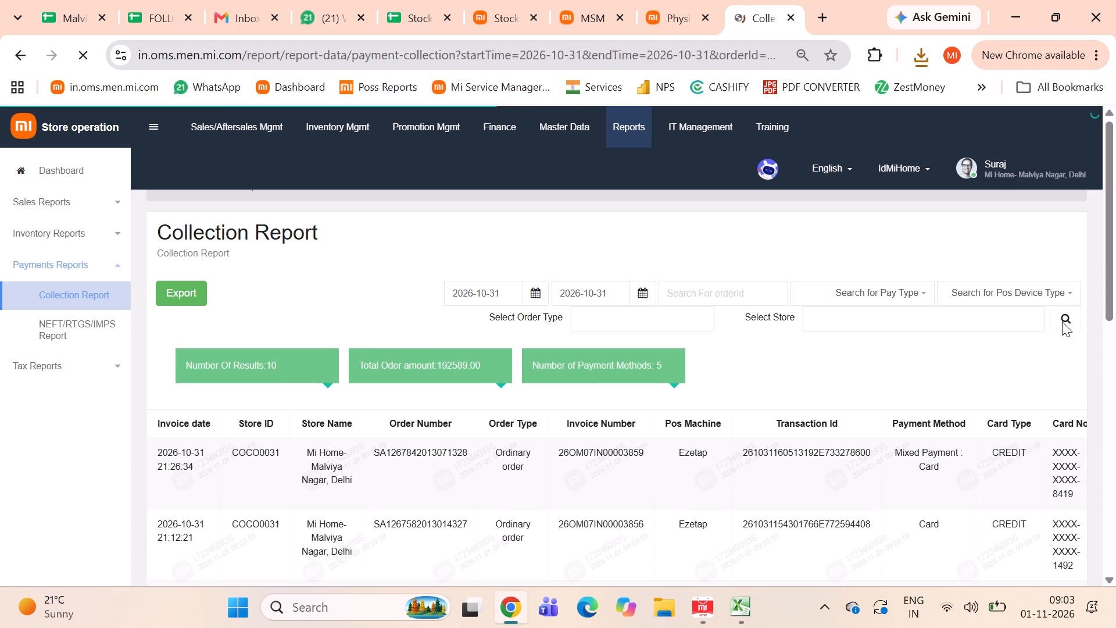
Export the 31-Oct-2026 Collection Report and open the downloaded Payment_Collection file in Excel.
click(810, 334)
click(189, 294)
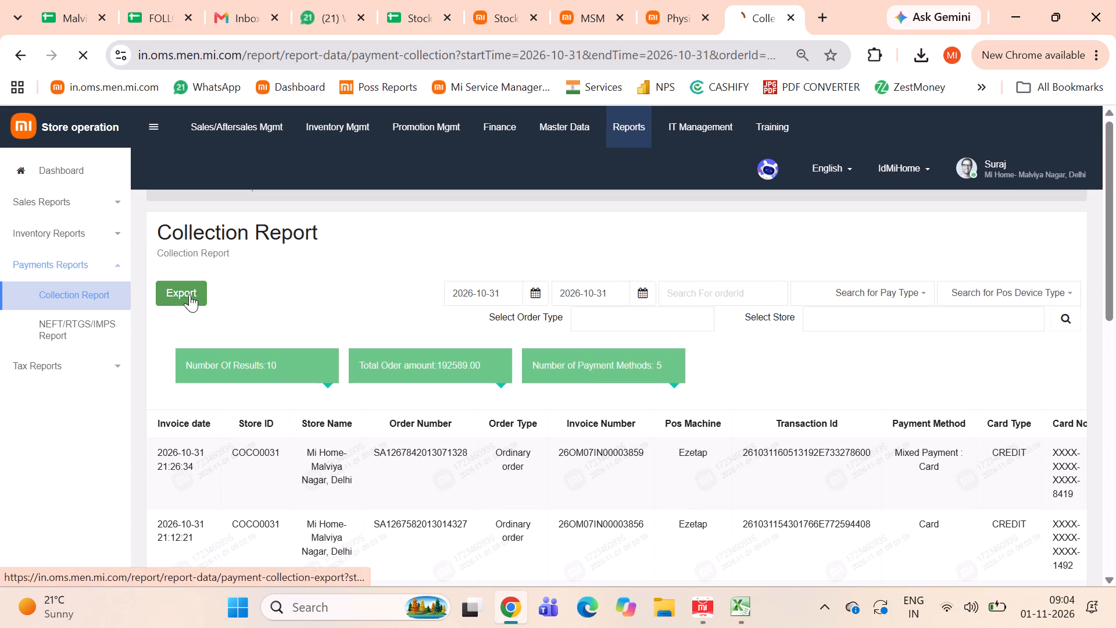
double_click(759, 95)
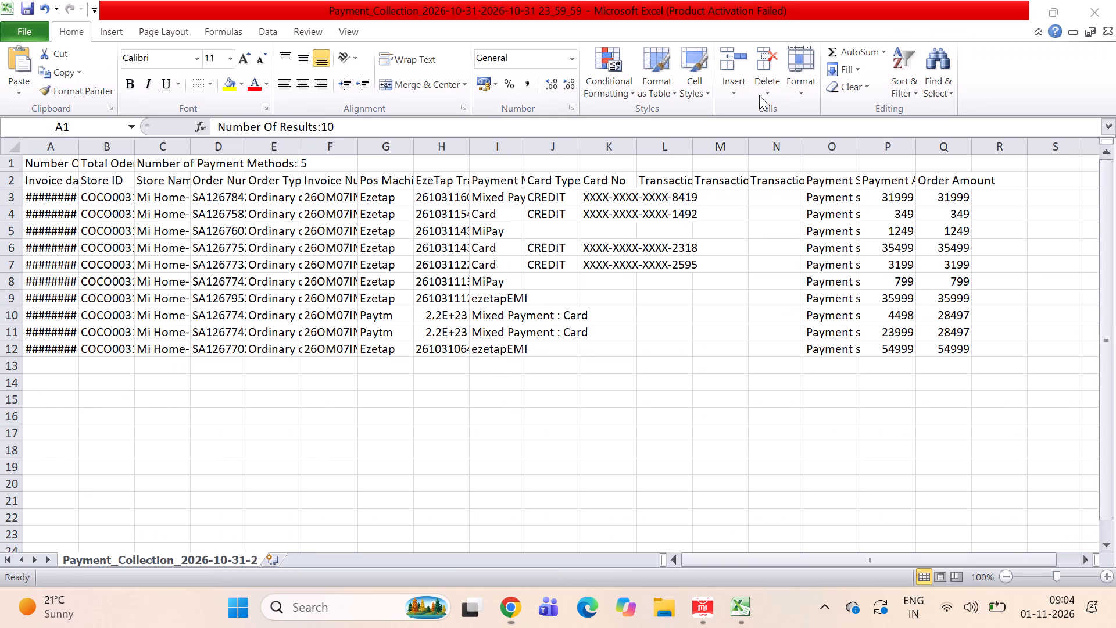
Auto-fit all column widths in the exported Payment_Collection sheet.
click(11, 144)
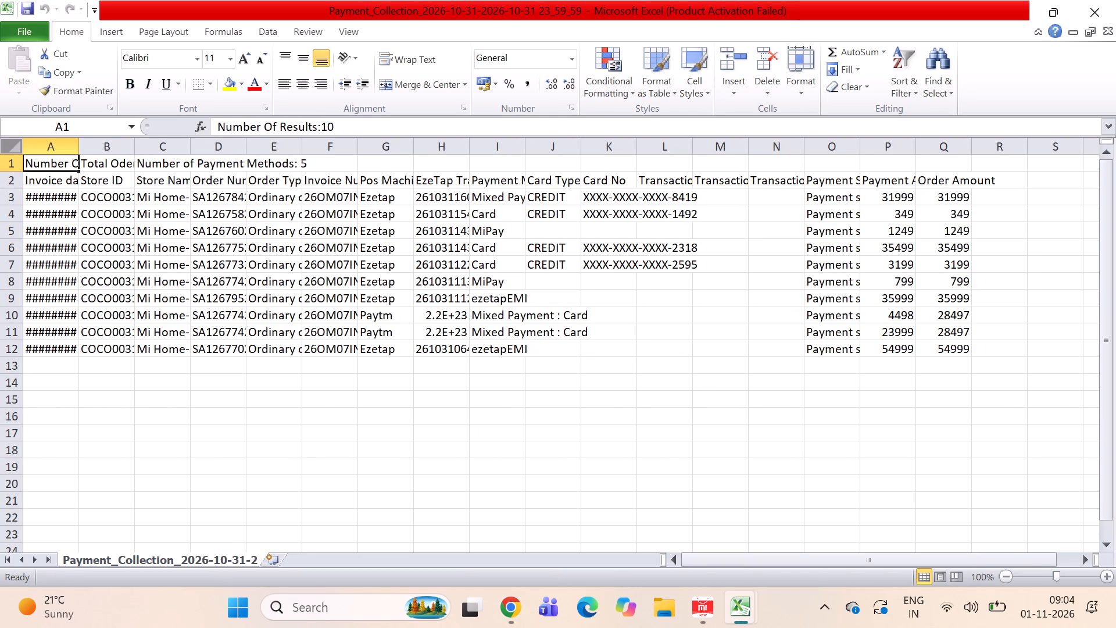
click(12, 147)
double_click(77, 148)
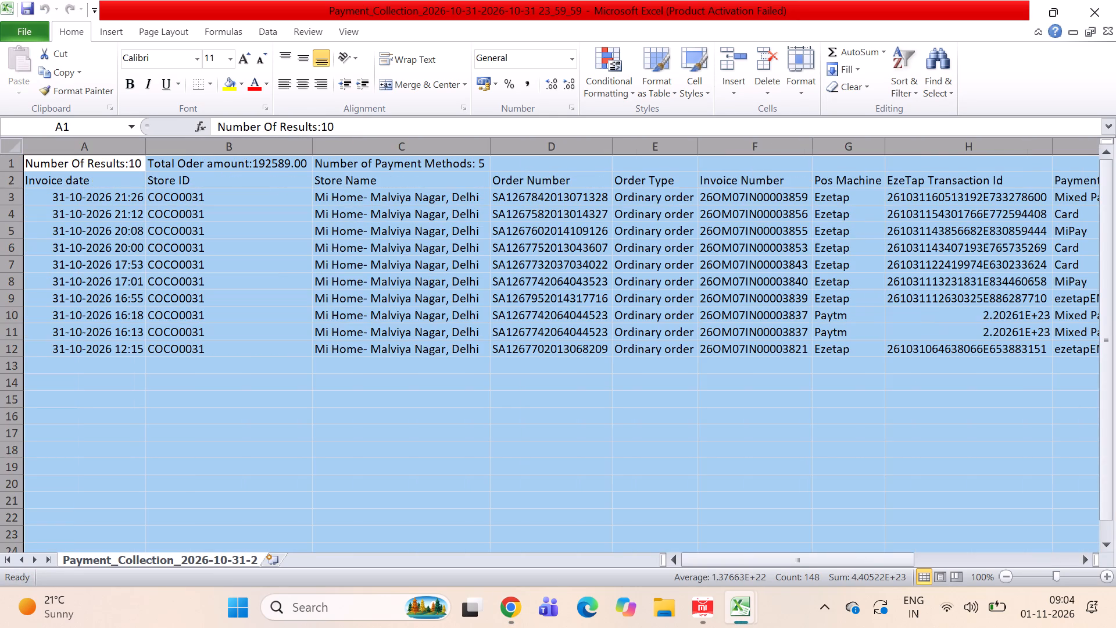
Look across the Payment_Collection columns, from Invoice date through Order Amount, to check the exported payment details.
scroll(162, 201, left, 2)
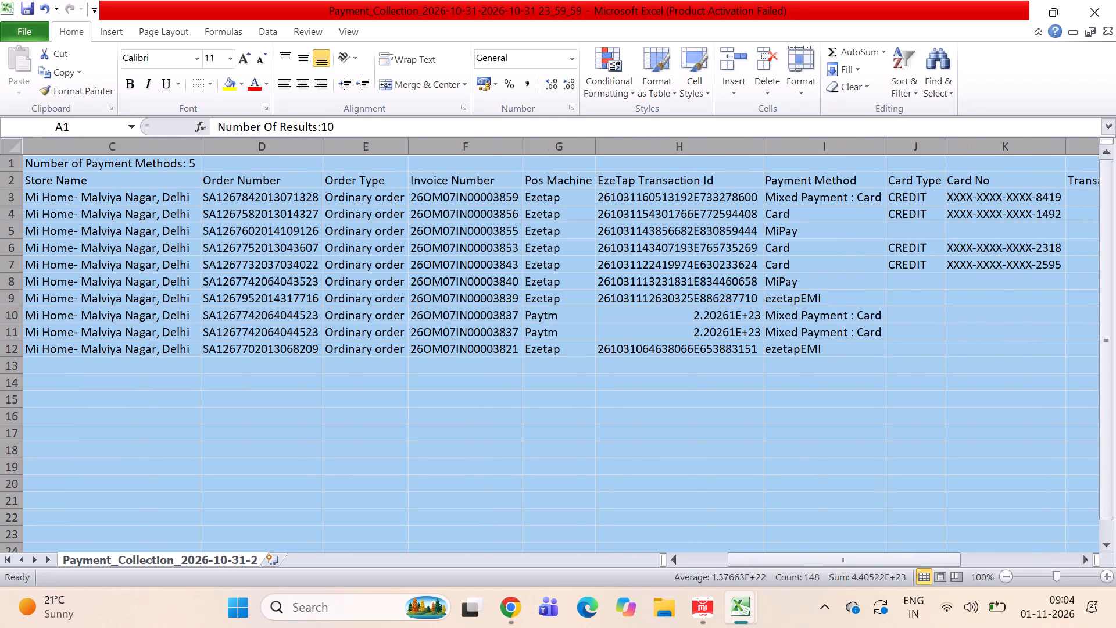
scroll(162, 201, left, 5)
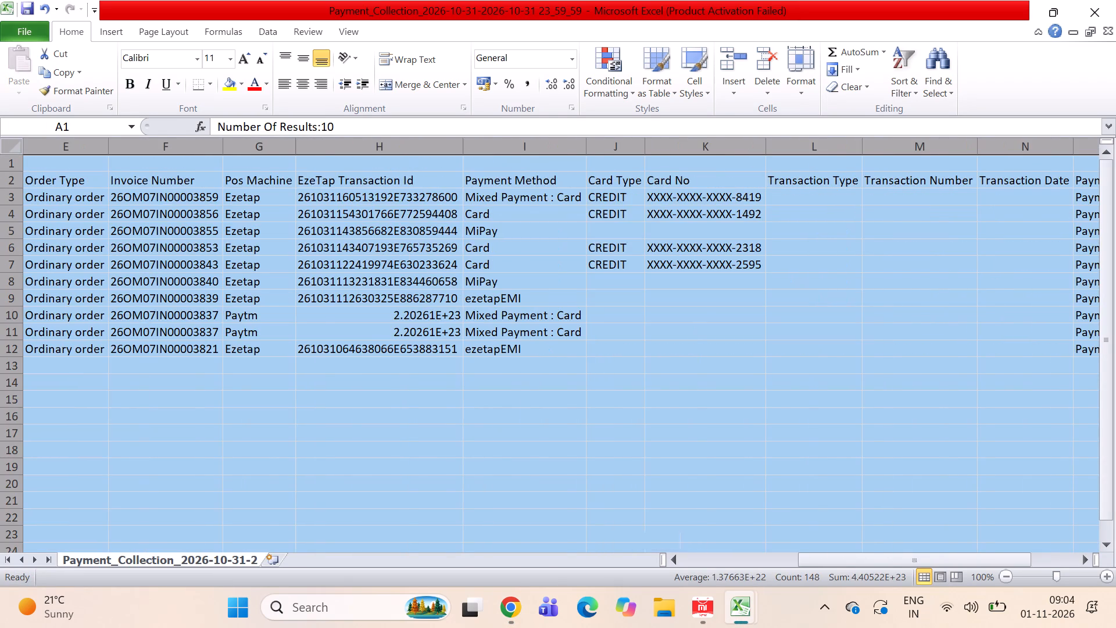
scroll(162, 201, left, 7)
scroll(337, 245, left, 1)
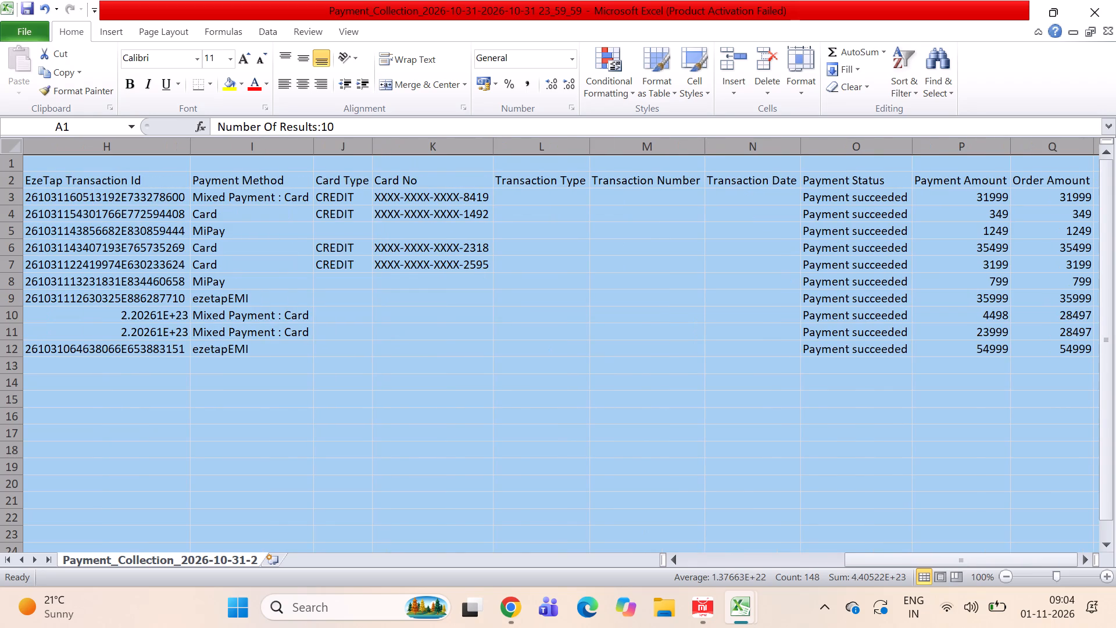
scroll(337, 245, left, 4)
click(337, 245)
scroll(337, 245, left, 2)
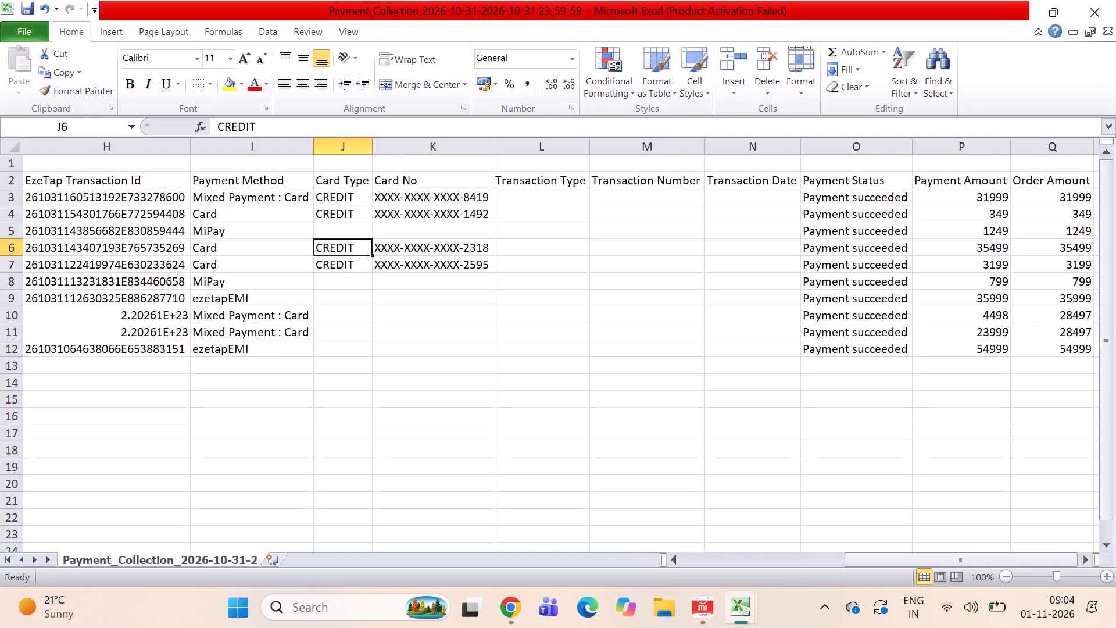
key(Right)
key(Right)
key(Right)
key(Right)
key(Right)
key(Right)
key(Right)
key(Right)
key(Right)
key(Right)
key(Right)
key(Right)
key(Right)
key(Right)
key(Right)
key(Right)
key(Left)
key(Left)
key(Left)
key(Left)
key(Left)
key(Left)
key(Left)
key(Left)
key(Left)
key(Left)
key(Left)
key(Left)
key(Left)
key(Left)
key(Left)
key(Left)
key(Left)
key(Left)
key(Left)
key(Left)
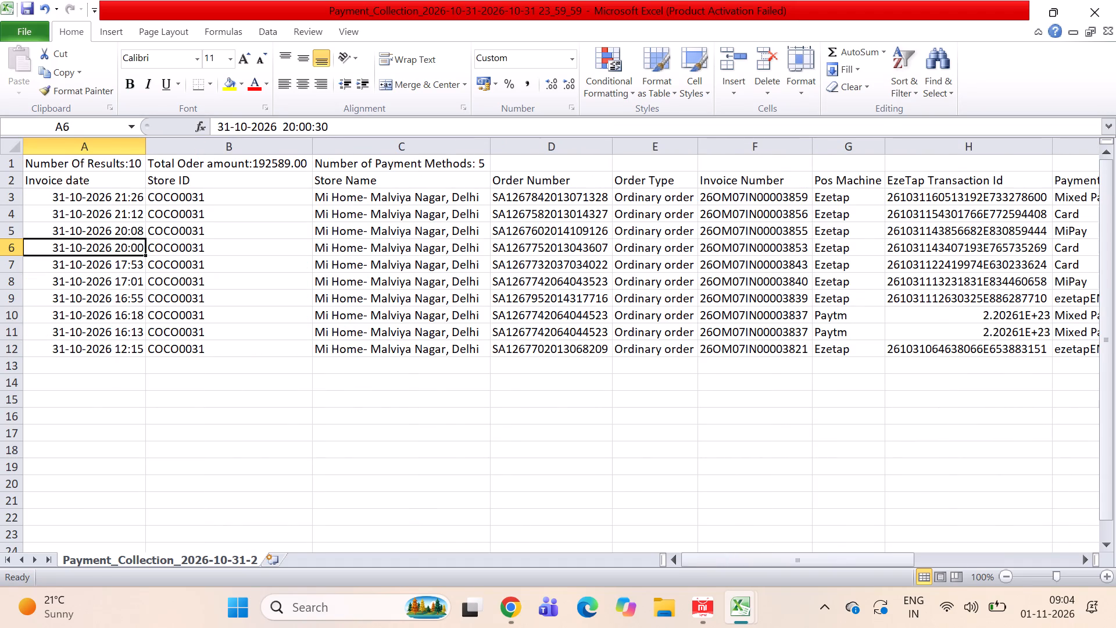
Copy all 31-Oct-2026 payment rows from the exported sheet, from Store ID through Order Amount, leaving out the Invoice date column.
key(Up)
key(Up)
key(Up)
key(Right)
key(ctrl+shift+Right)
key(ctrl+shift+Right)
key(ctrl+shift+Right)
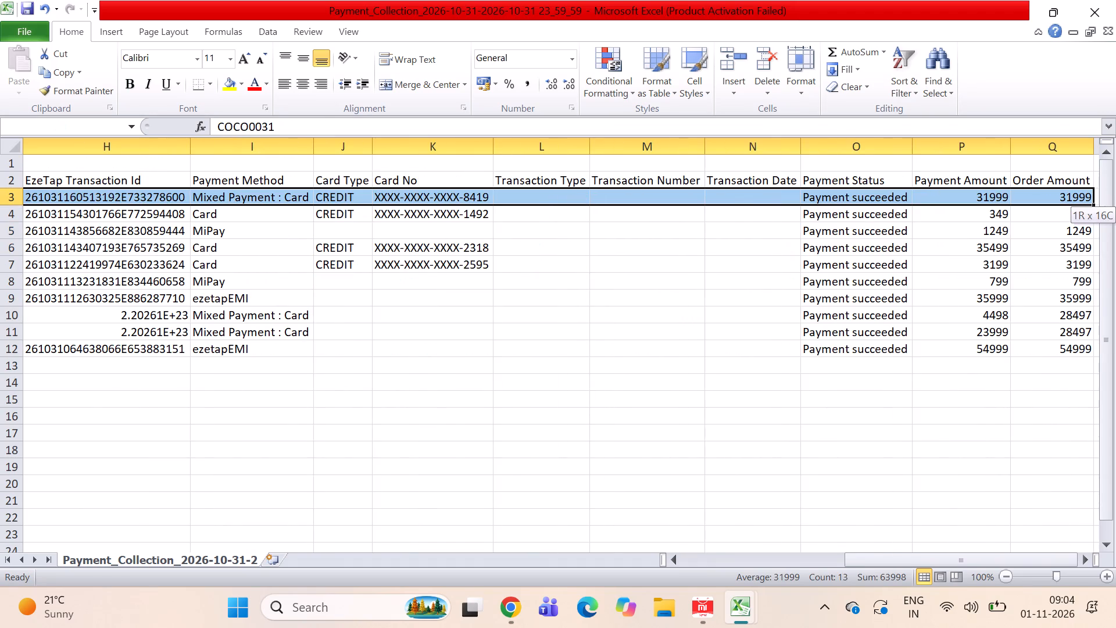
key(ctrl+shift+Down)
key(ctrl+c)
Switch to the Malviya Nagar DSR spreadsheet in Chrome and paste the payment rows into the Collection Report sheet from B250.
key(alt+Tab)
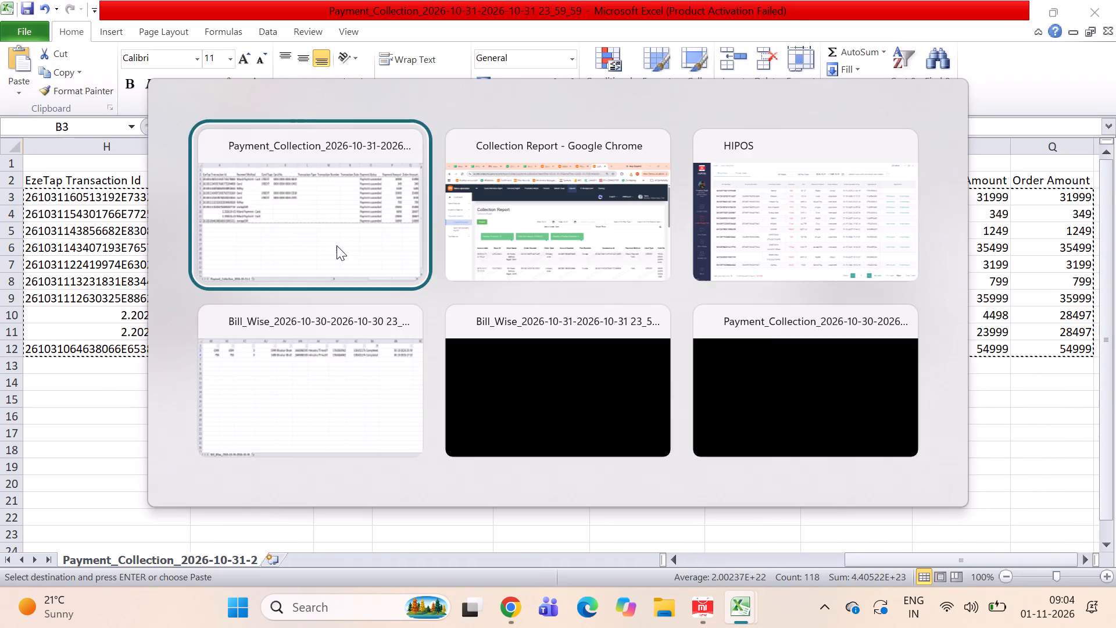
key(alt+Tab)
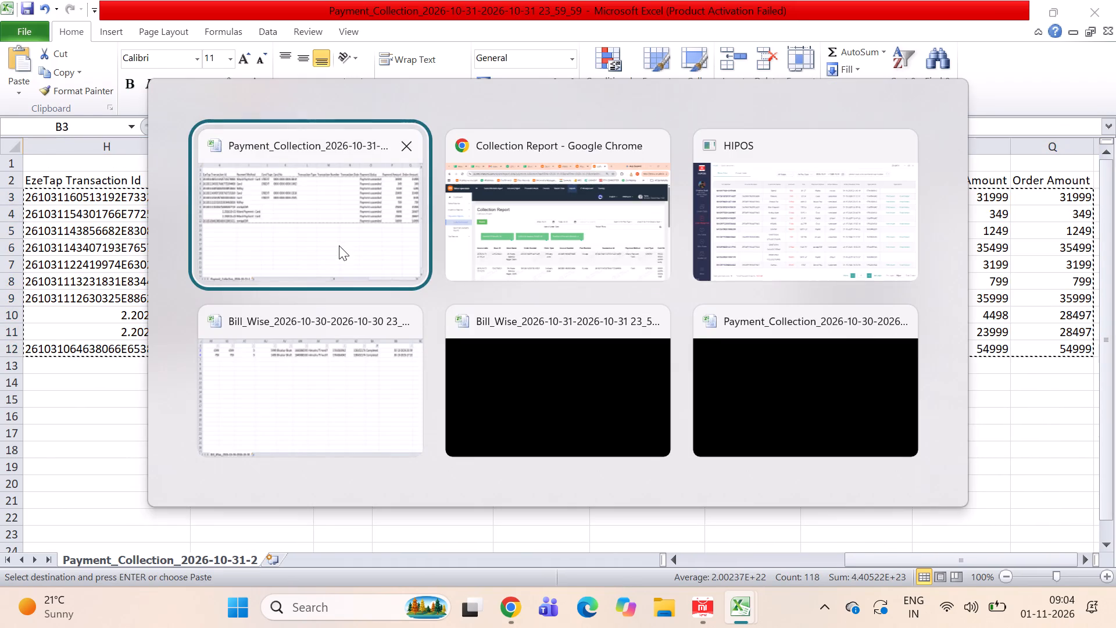
key(alt+Tab)
click(85, 15)
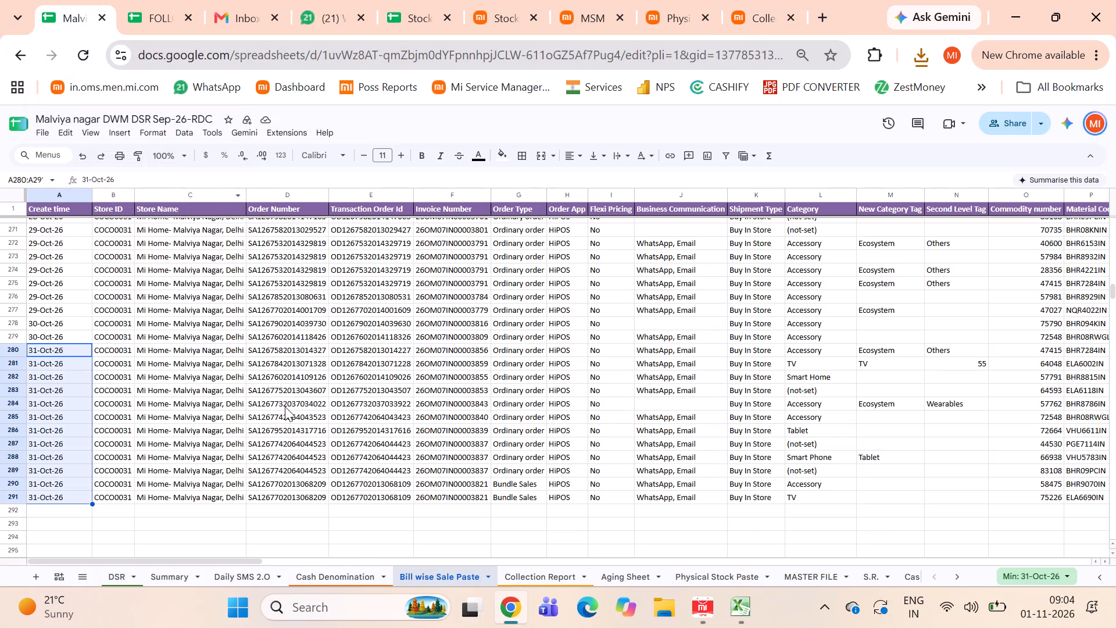
click(251, 579)
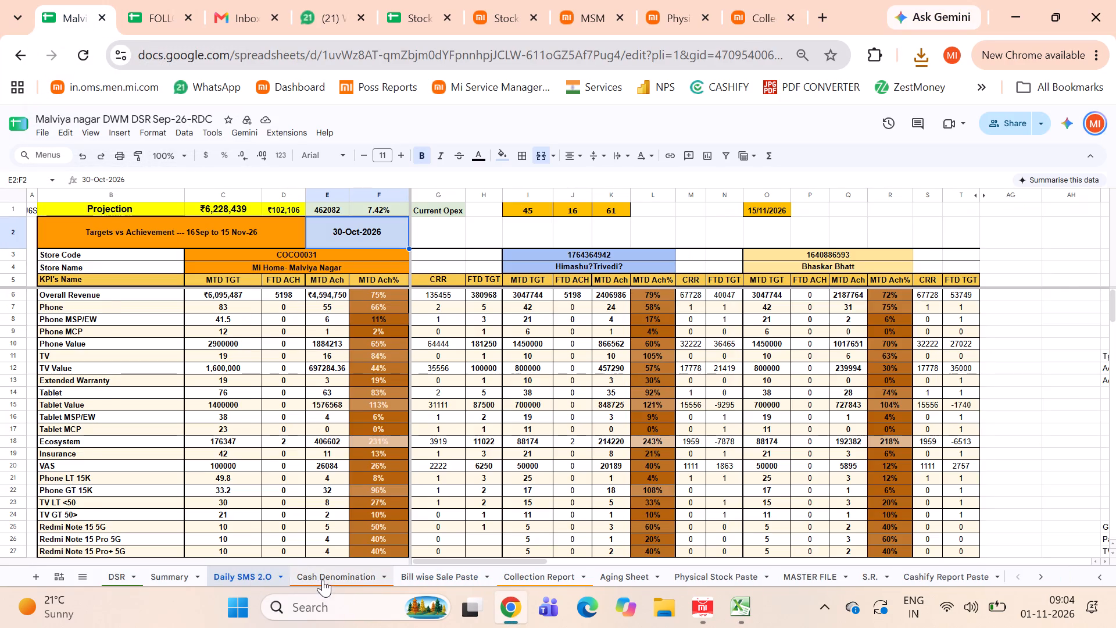
click(323, 579)
click(435, 574)
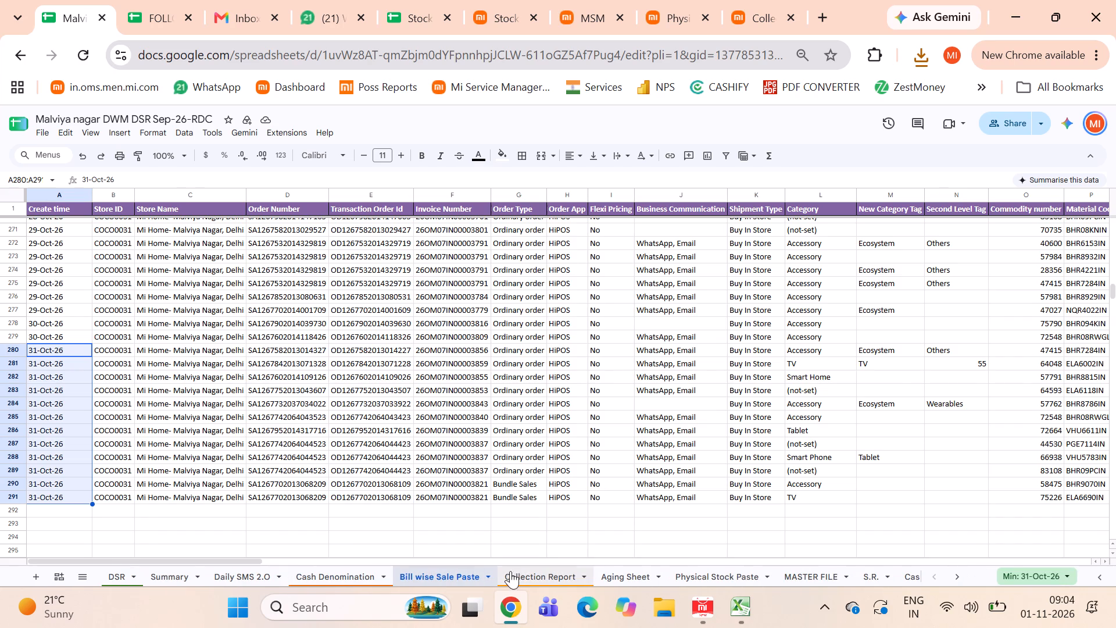
click(523, 571)
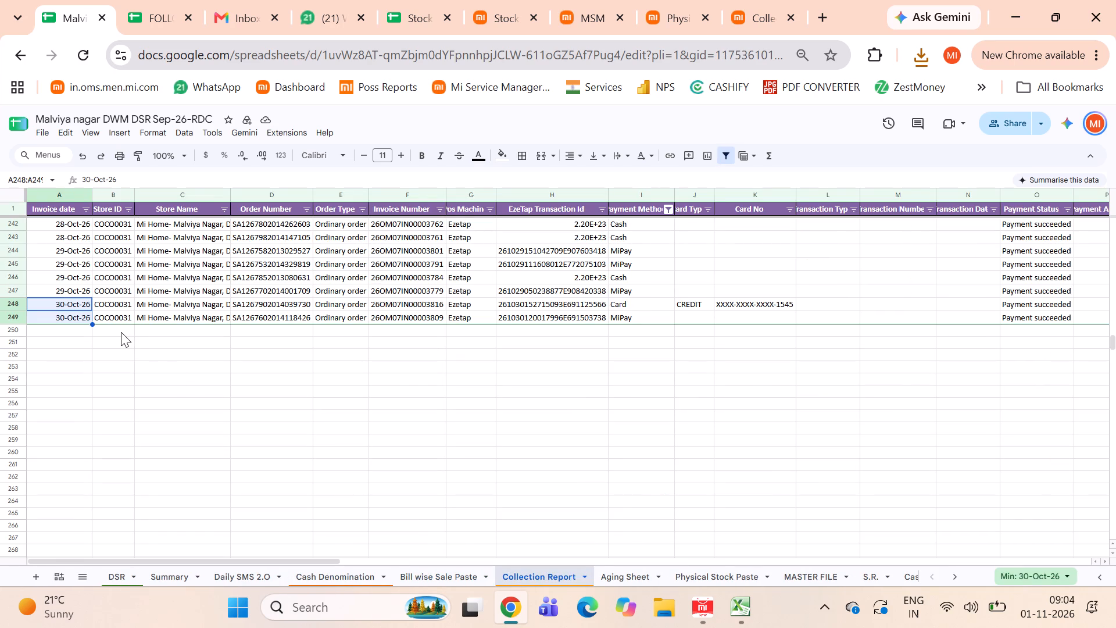
click(121, 332)
key(ctrl+v)
Fill the Invoice date cells A250 to A259 beside the pasted rows with 31-Oct-26.
key(Left)
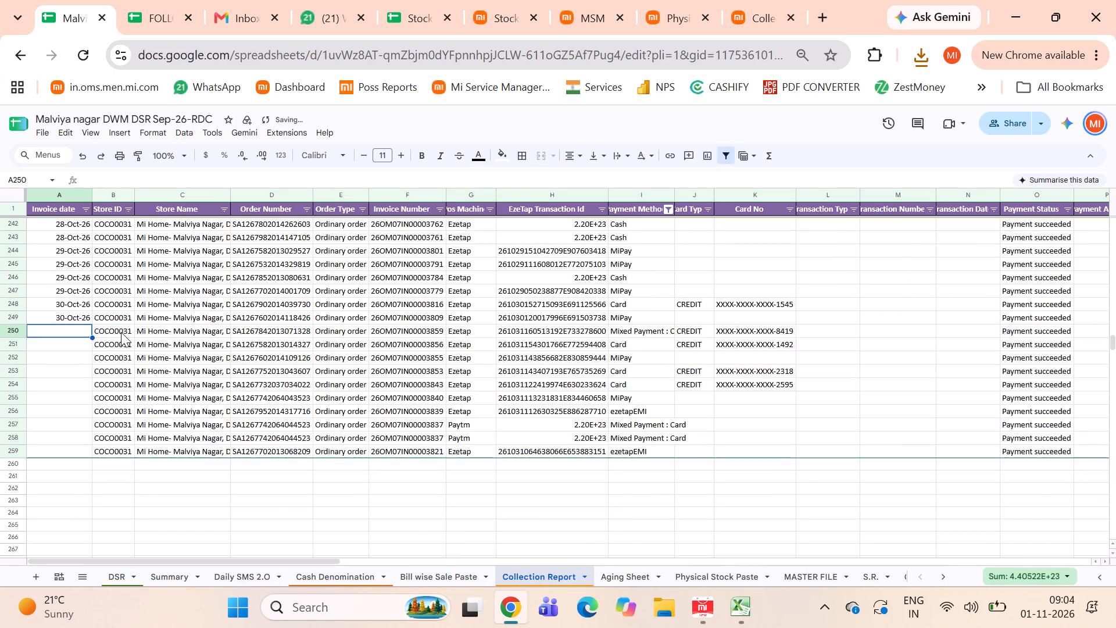
key(Up)
key(shift+Down)
key(ctrl+d)
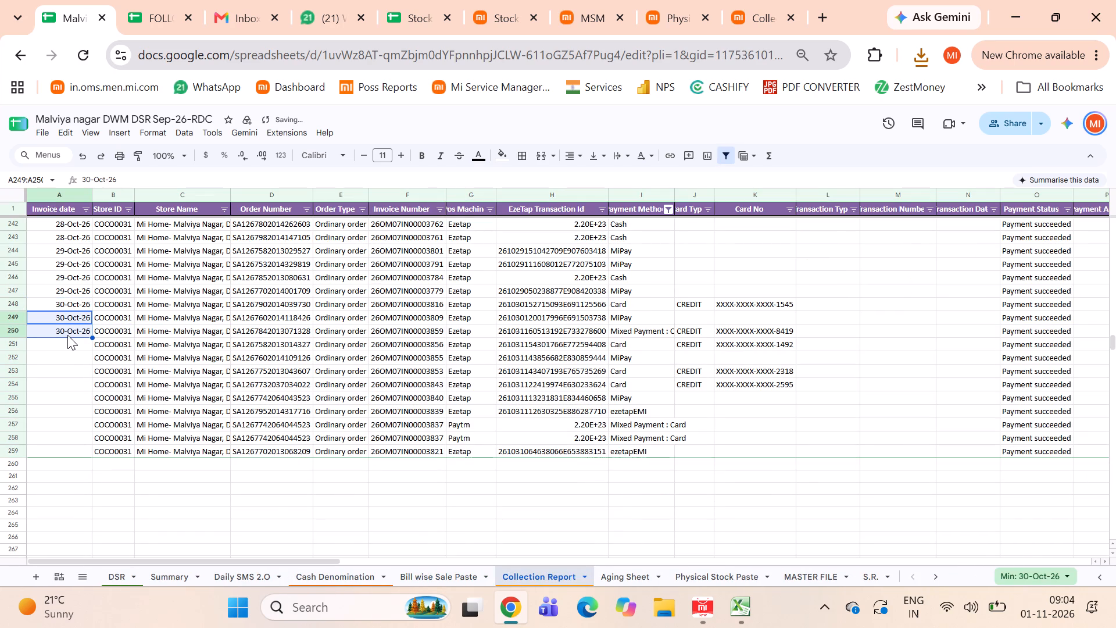
double_click(66, 331)
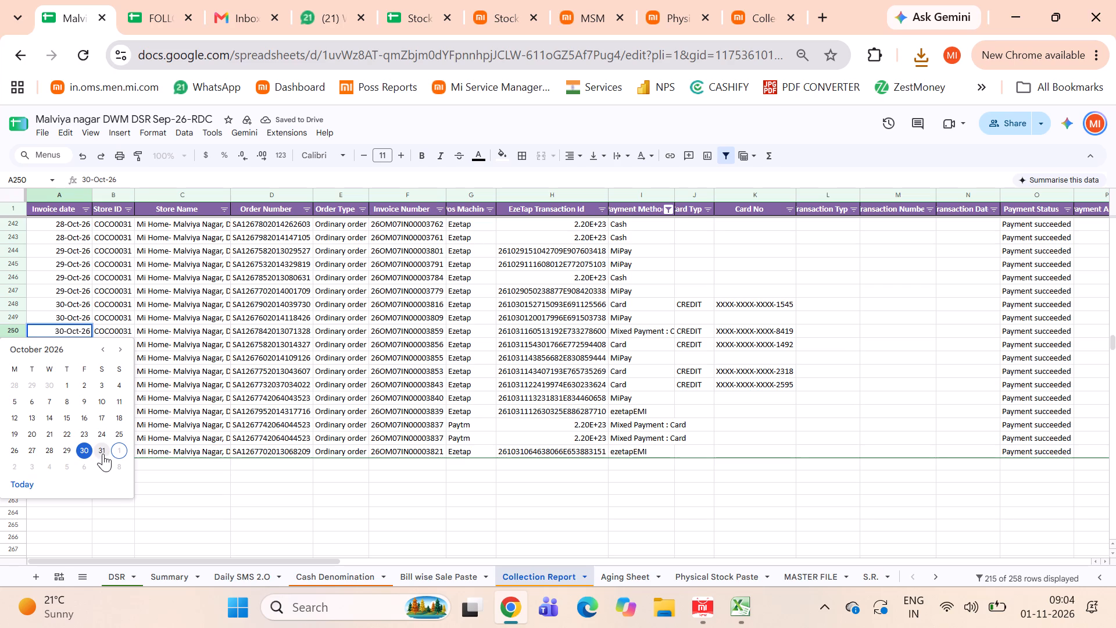
click(103, 451)
key(shift+Down)
key(shift+Down)
key(shift+Down)
key(shift+Down)
key(shift+Down)
key(shift+Down)
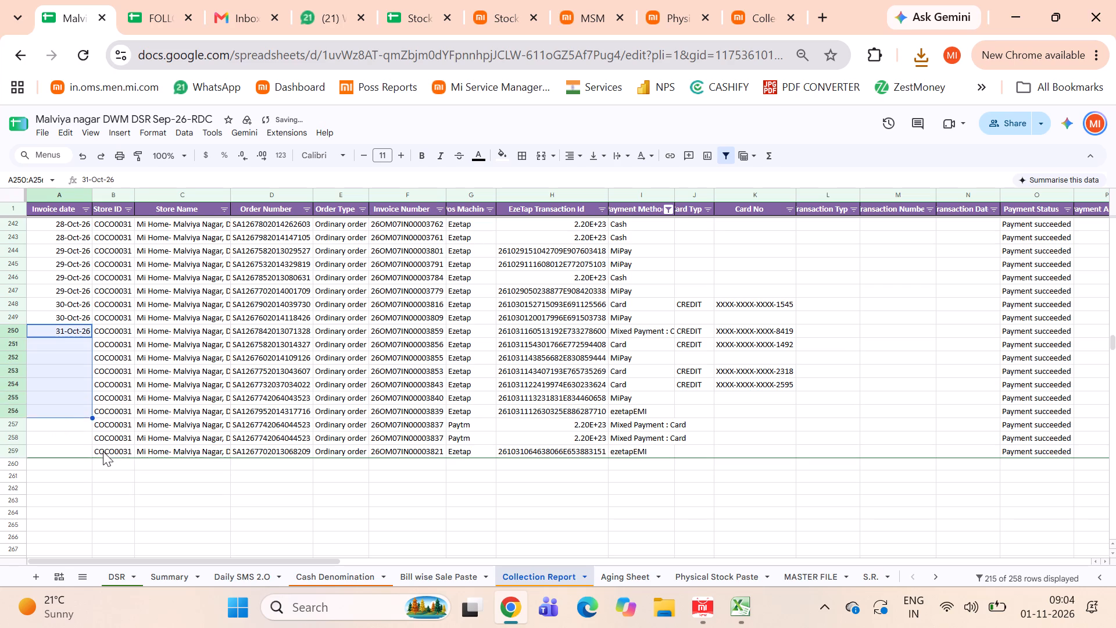
key(shift+Down)
key(shift+Down)
key(shift+Down)
key(ctrl+d)
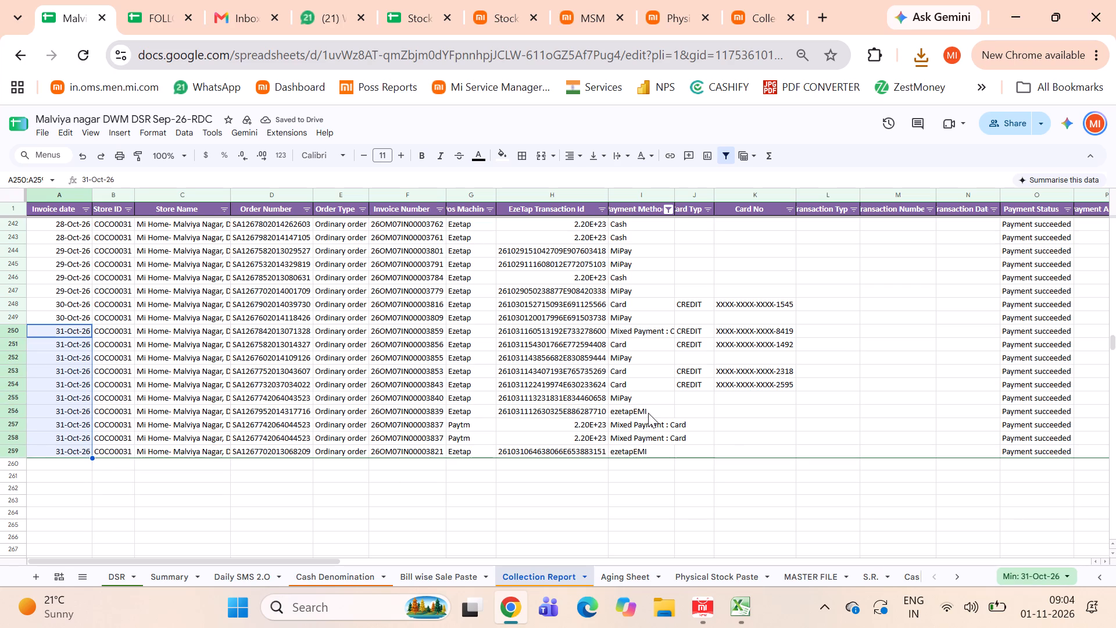
Shorten the payment method in I250 from the Mixed Payment entry to Card.
double_click(643, 329)
key(Left)
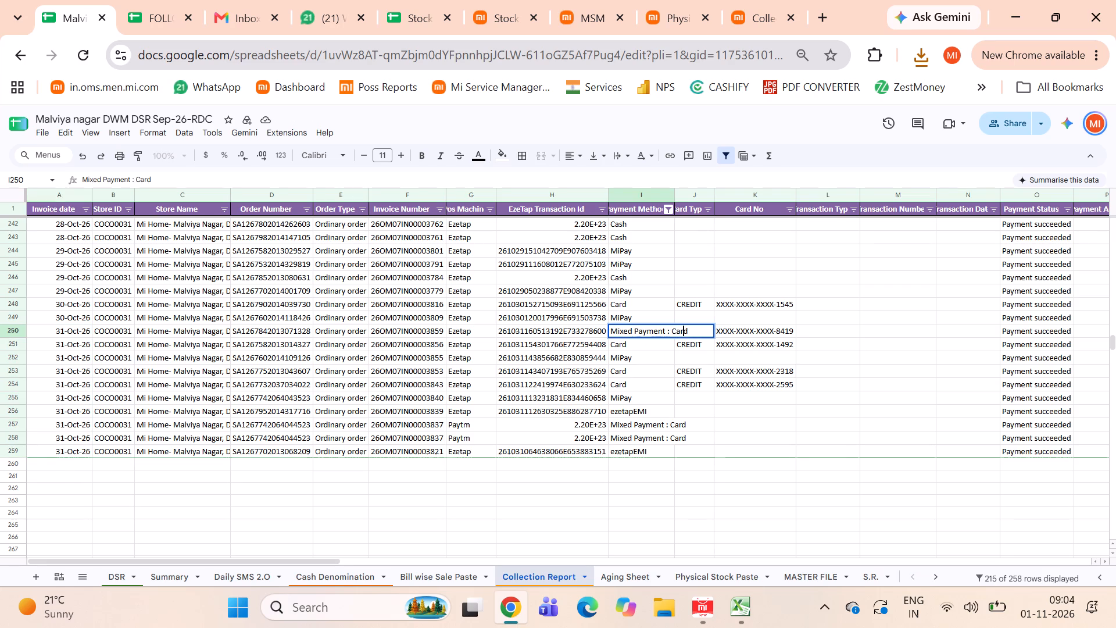
key(Left)
key(Left)
key(Left)
key(BackSpace)
key(BackSpace)
key(BackSpace)
key(BackSpace)
key(BackSpace)
key(BackSpace)
key(BackSpace)
key(BackSpace)
key(BackSpace)
key(BackSpace)
key(BackSpace)
key(BackSpace)
key(BackSpace)
key(BackSpace)
key(BackSpace)
key(BackSpace)
key(BackSpace)
key(BackSpace)
key(BackSpace)
key(BackSpace)
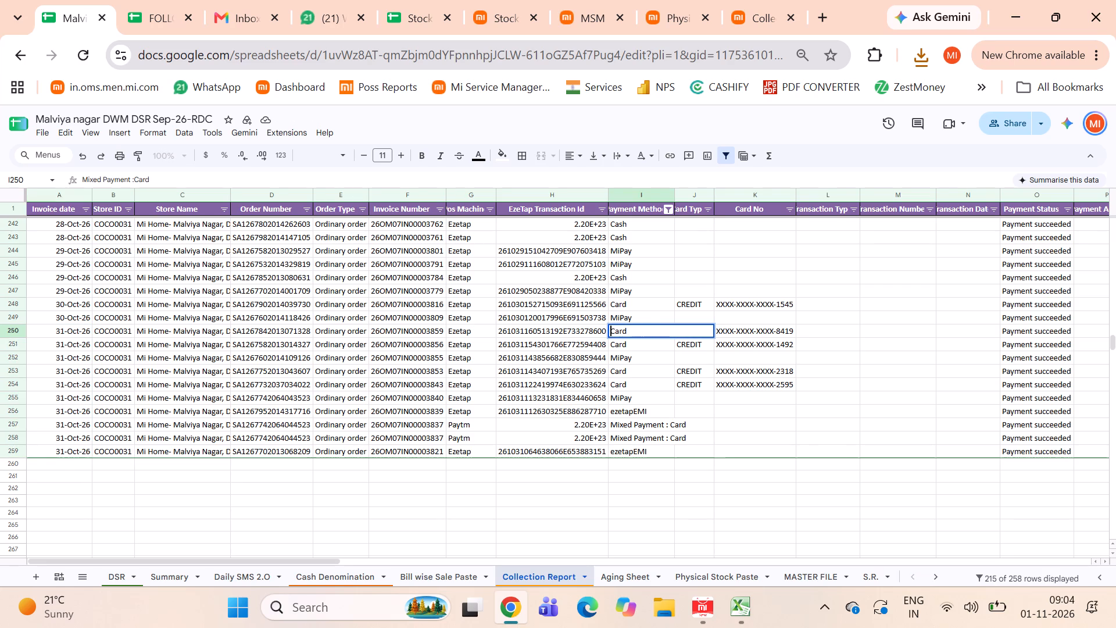
key(Return)
key(Down)
key(Down)
key(Down)
key(Down)
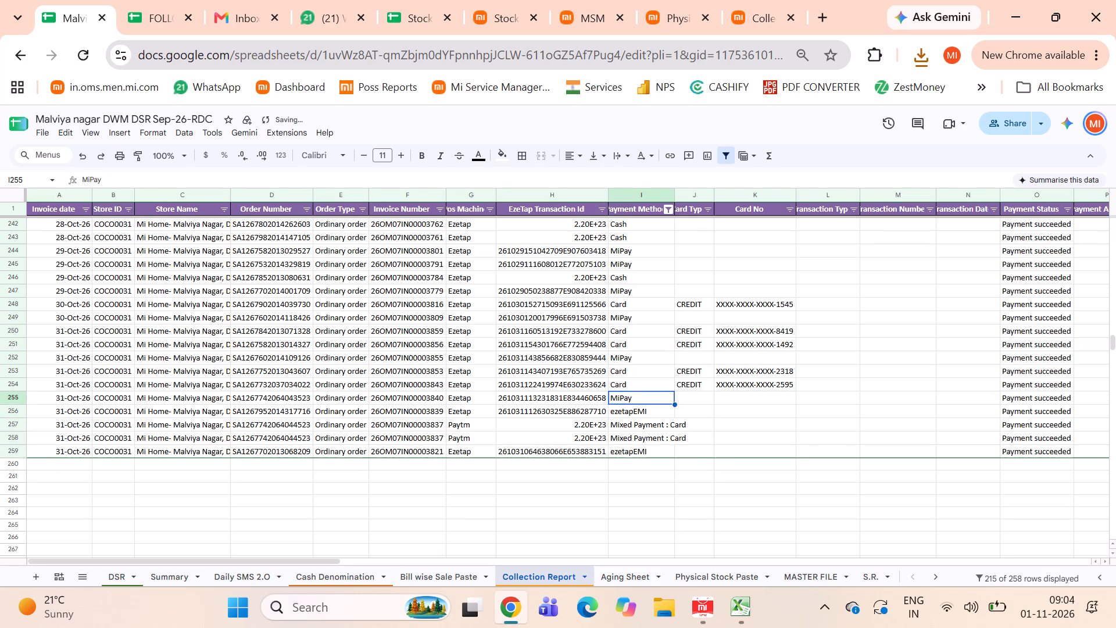
key(Down)
key(Down)
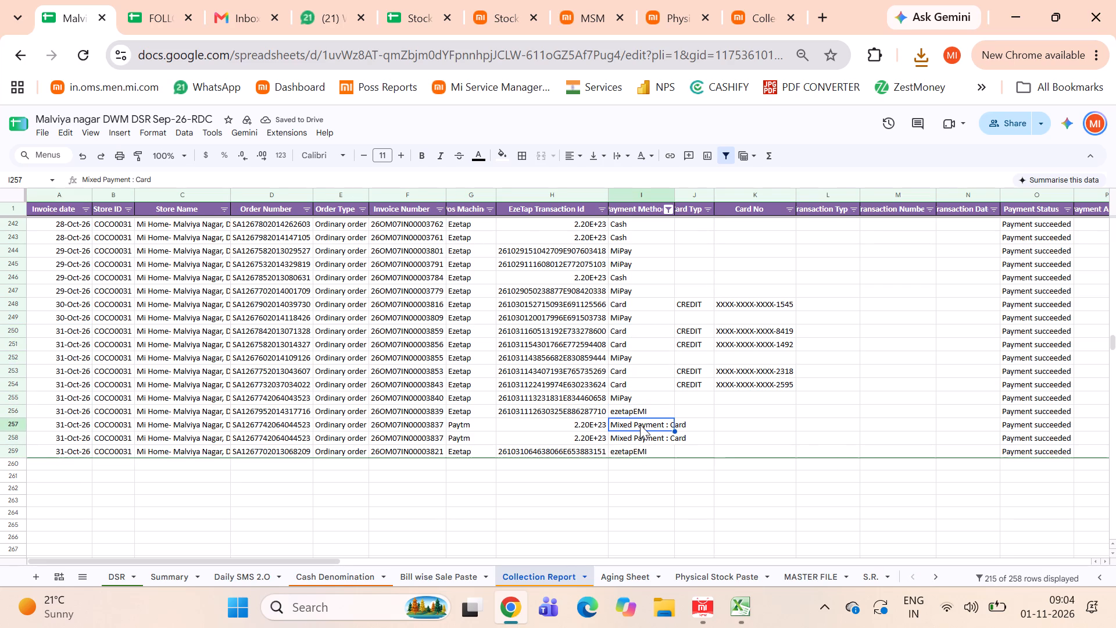
double_click(640, 424)
key(Left)
key(Left)
key(Left)
key(Left)
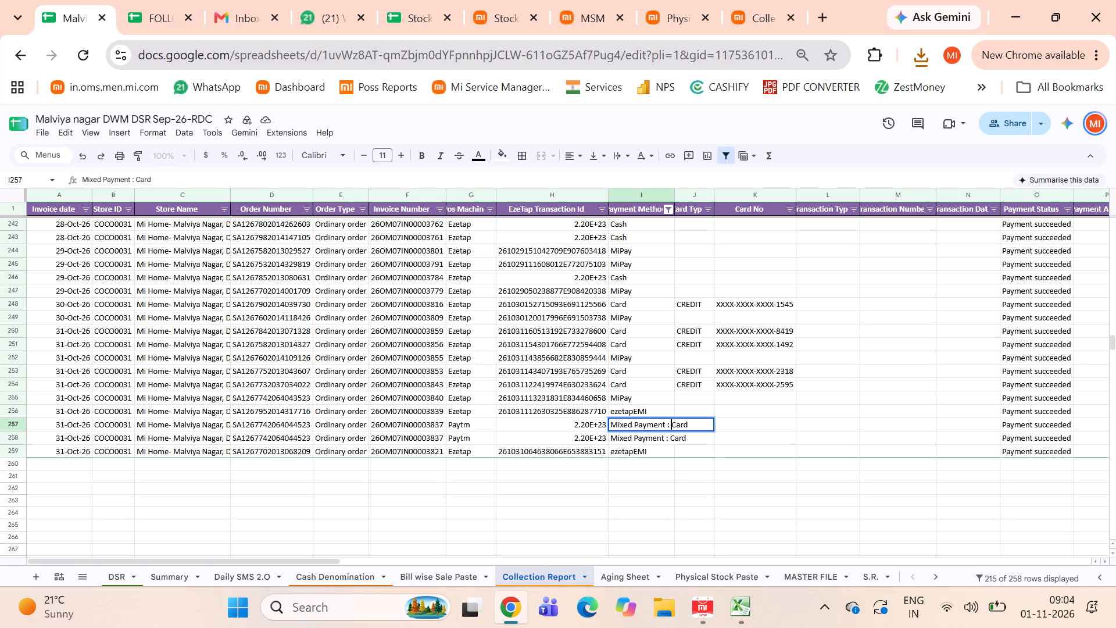
key(BackSpace)
key(BackSpace)
key(BackSpace)
key(BackSpace)
key(BackSpace)
key(BackSpace)
key(BackSpace)
key(BackSpace)
key(BackSpace)
key(BackSpace)
key(BackSpace)
key(BackSpace)
key(BackSpace)
key(BackSpace)
key(BackSpace)
key(BackSpace)
key(BackSpace)
key(BackSpace)
key(BackSpace)
key(BackSpace)
key(Return)
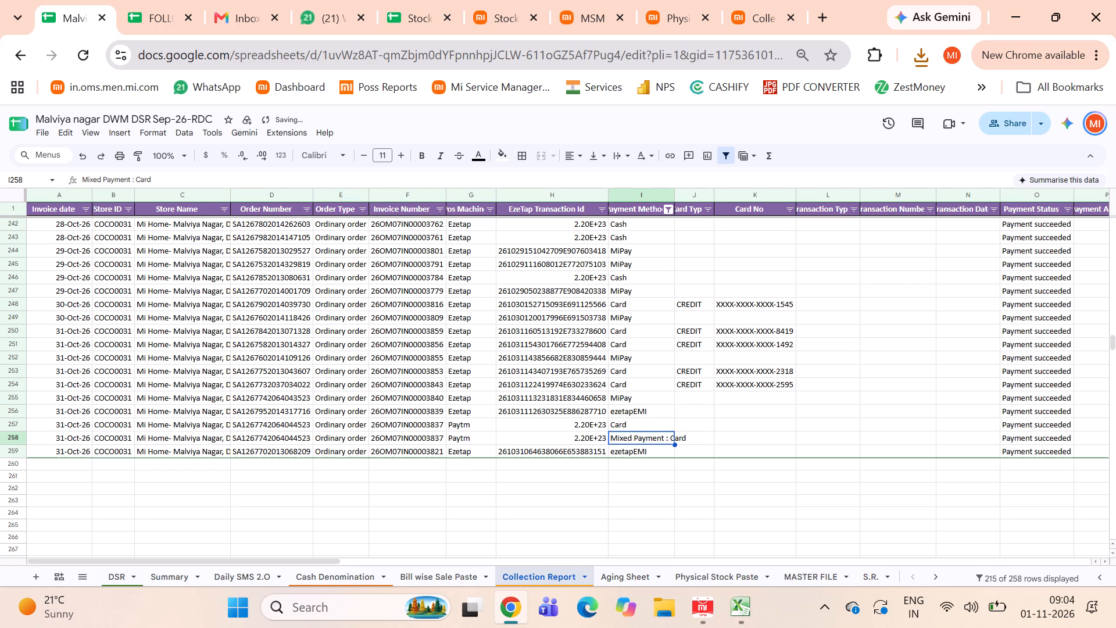
Shorten the Mixed Payment entry in I258, the second row of invoice 26OM07IN00003837, to Card.
double_click(646, 434)
key(Left)
key(Left)
key(Left)
key(Left)
key(BackSpace)
key(BackSpace)
key(BackSpace)
key(BackSpace)
key(BackSpace)
key(BackSpace)
key(BackSpace)
key(BackSpace)
key(BackSpace)
key(BackSpace)
key(BackSpace)
key(BackSpace)
key(BackSpace)
key(BackSpace)
key(BackSpace)
key(BackSpace)
key(BackSpace)
key(BackSpace)
key(BackSpace)
key(BackSpace)
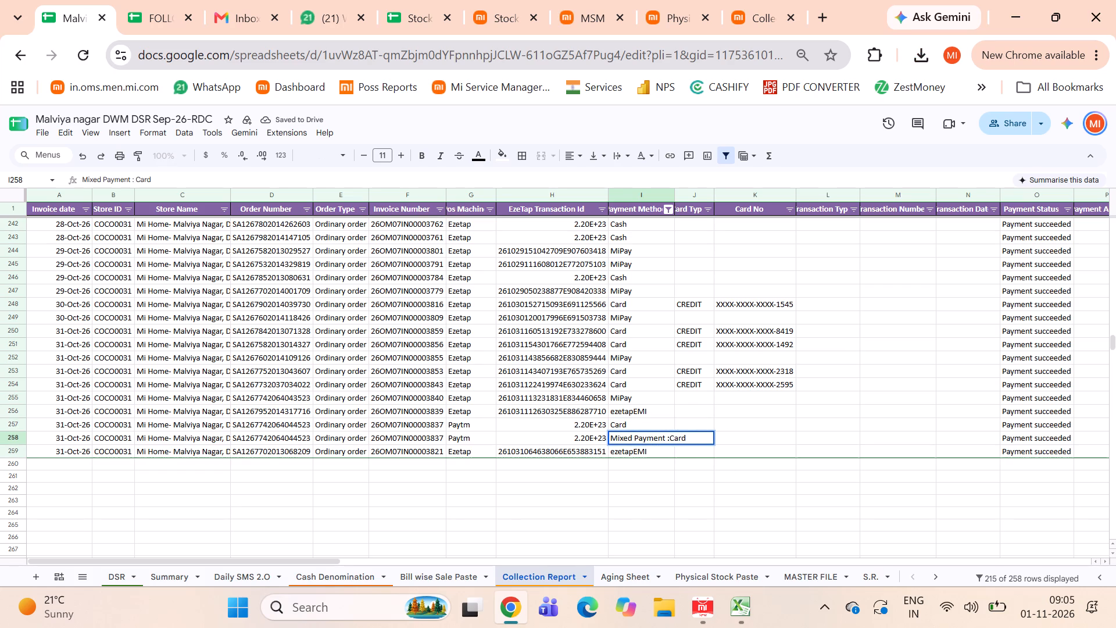
key(Return)
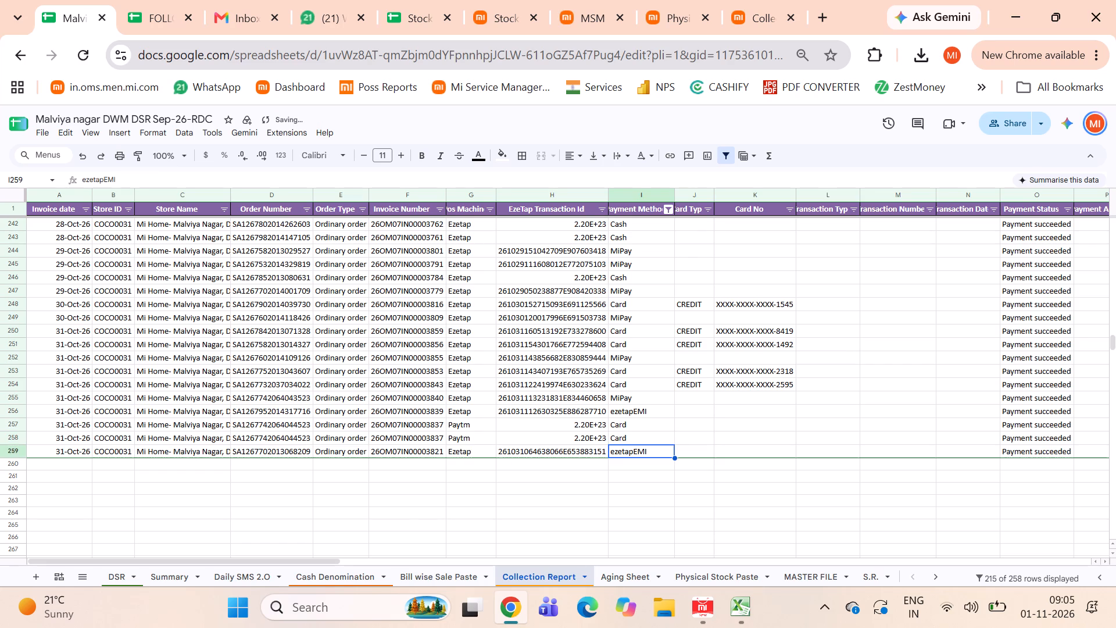
Check how earlier payment methods are recorded and replace the ezetapEMI entry in I259 with card.
scroll(707, 363, up, 4)
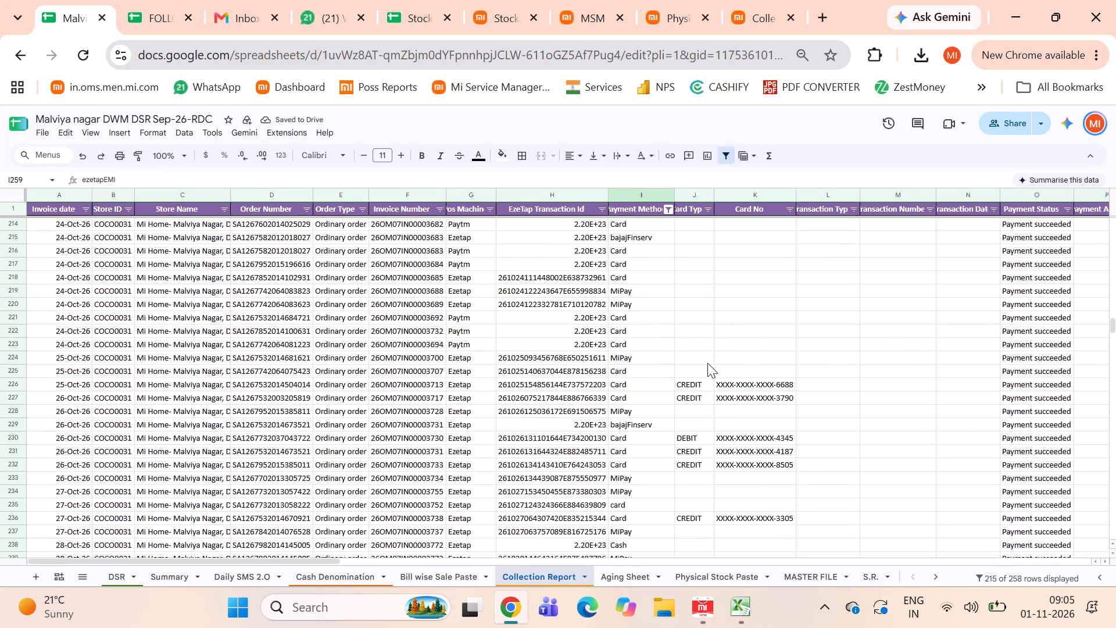
scroll(707, 363, down, 1)
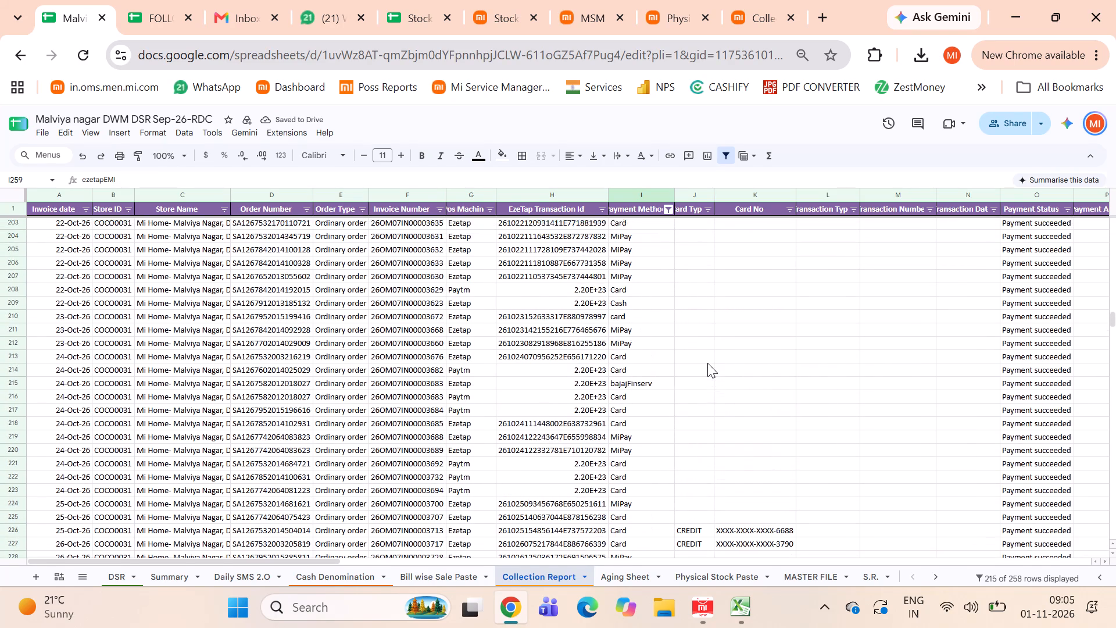
scroll(707, 363, down, 1)
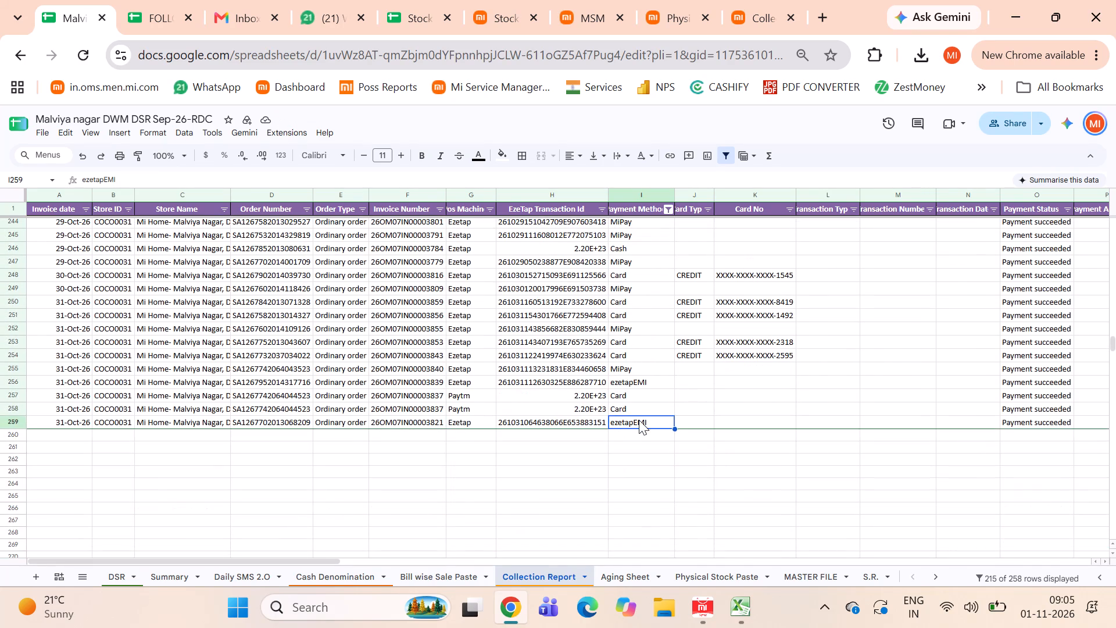
double_click(639, 420)
key(BackSpace)
key(BackSpace)
key(BackSpace)
key(BackSpace)
key(BackSpace)
key(BackSpace)
key(BackSpace)
key(BackSpace)
key(BackSpace)
key(BackSpace)
key(BackSpace)
key(BackSpace)
key(BackSpace)
key(BackSpace)
key(BackSpace)
key(BackSpace)
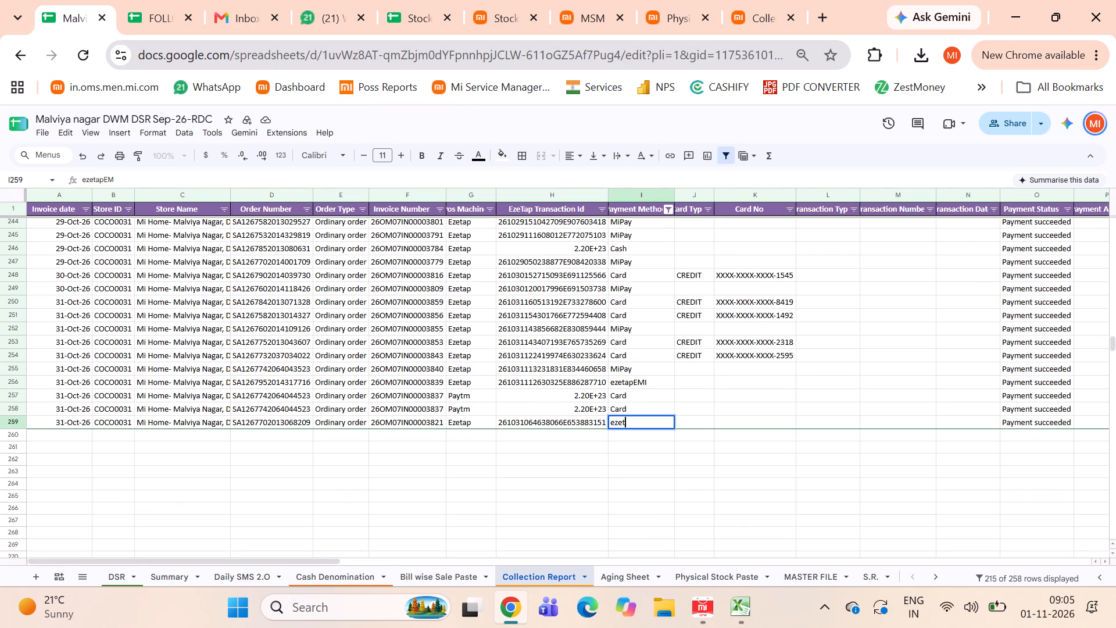
text(ca)
text(rd)
key(Return)
key(Up)
key(Up)
key(Up)
key(Up)
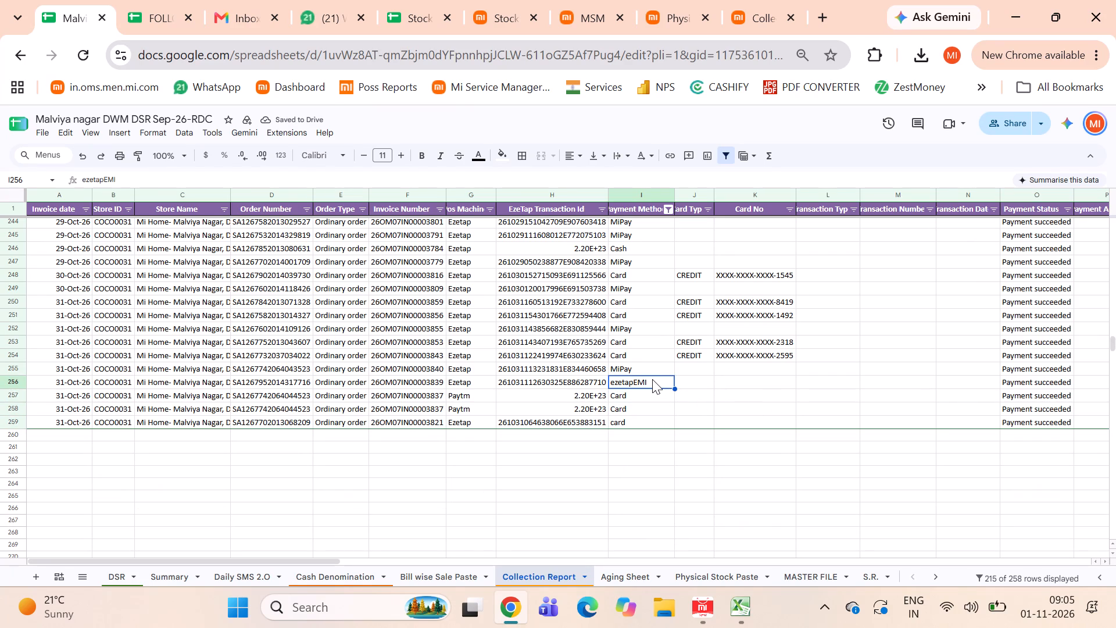
key(F2)
key(BackSpace)
key(BackSpace)
key(BackSpace)
key(BackSpace)
key(BackSpace)
key(BackSpace)
key(BackSpace)
key(BackSpace)
key(BackSpace)
key(BackSpace)
key(BackSpace)
key(BackSpace)
key(BackSpace)
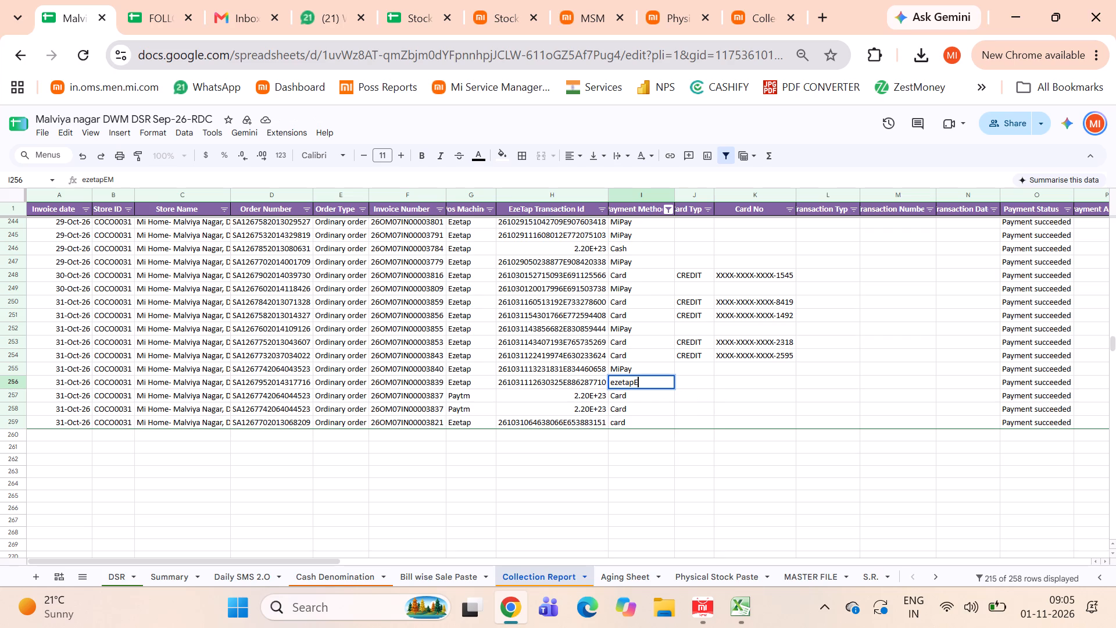
text(card)
key(Return)
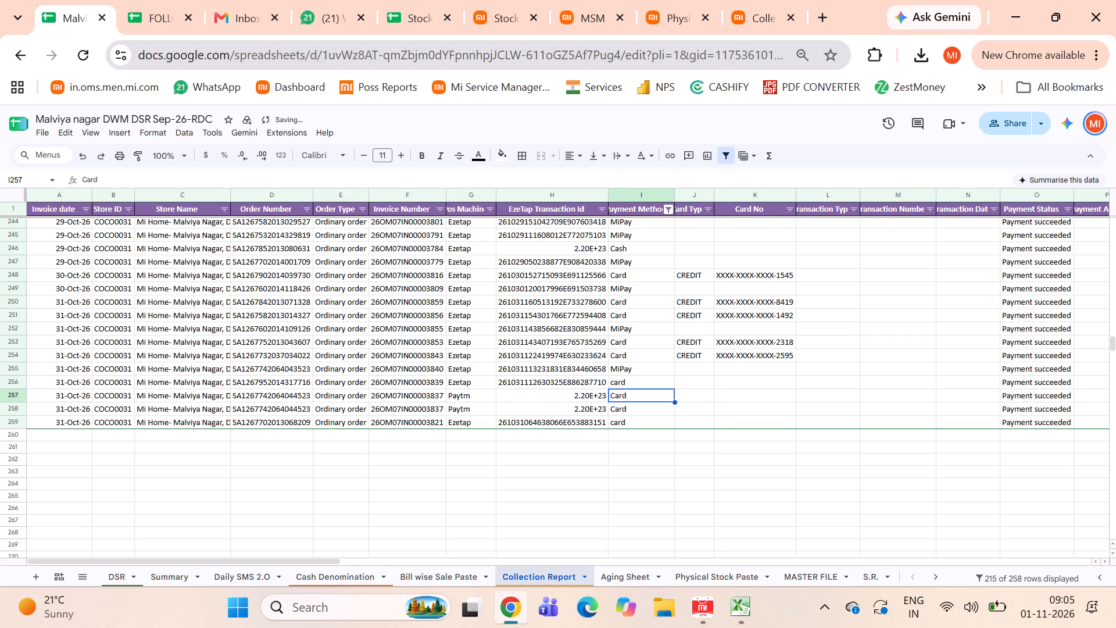
Set the report date in E2 of the Daily SMS 2.0 sheet to 31-Oct-2026.
click(242, 574)
double_click(377, 233)
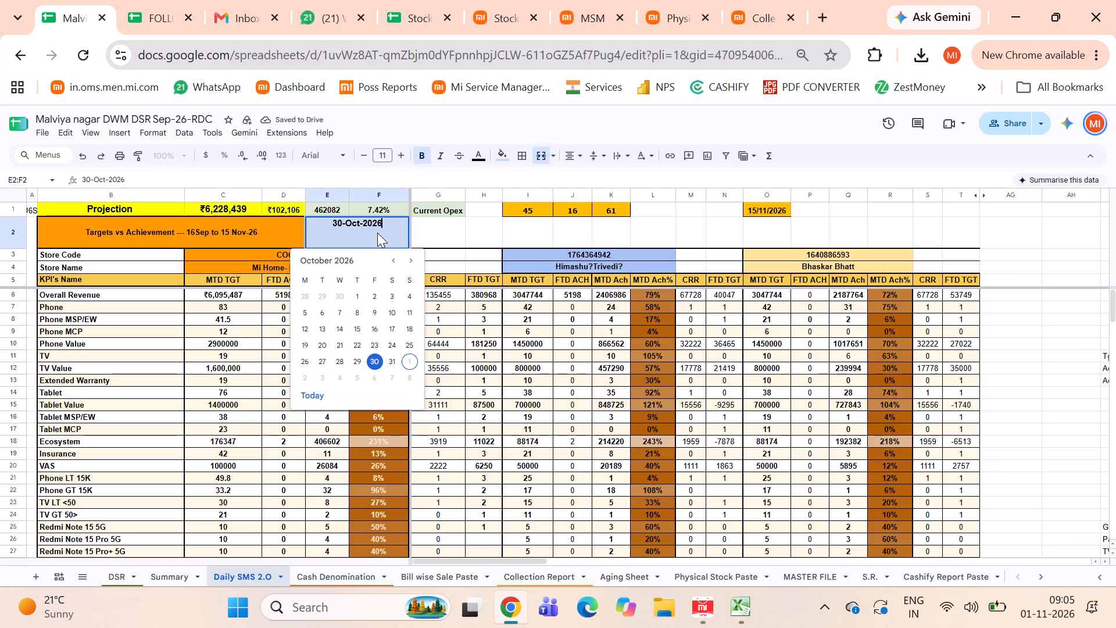
click(389, 362)
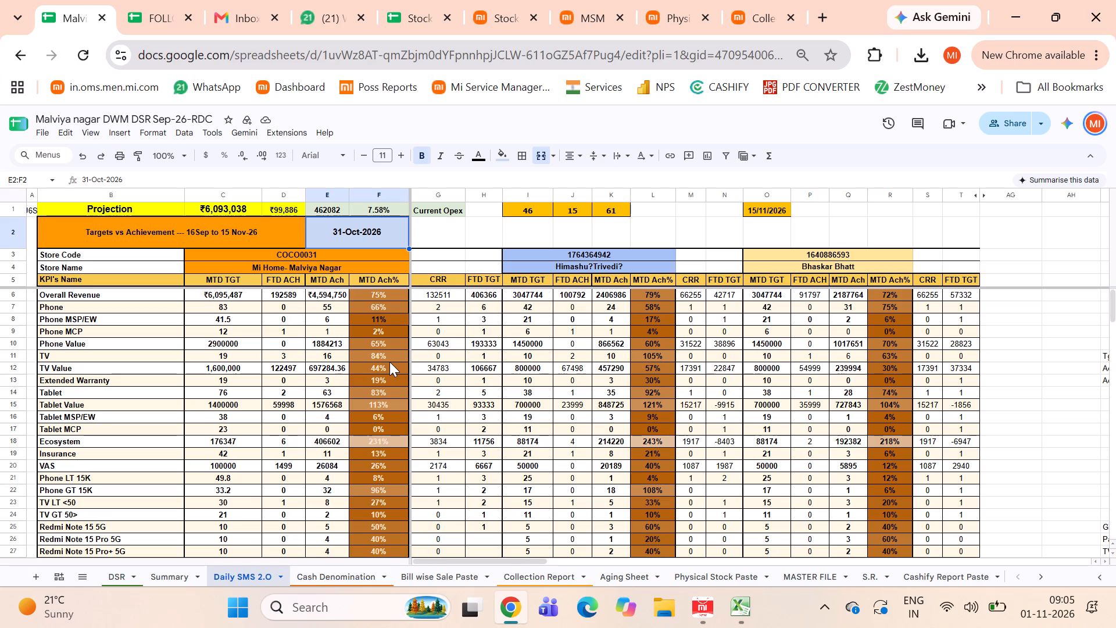
Set the date in A1 of the DSR sheet to 31-Oct-2026.
click(120, 579)
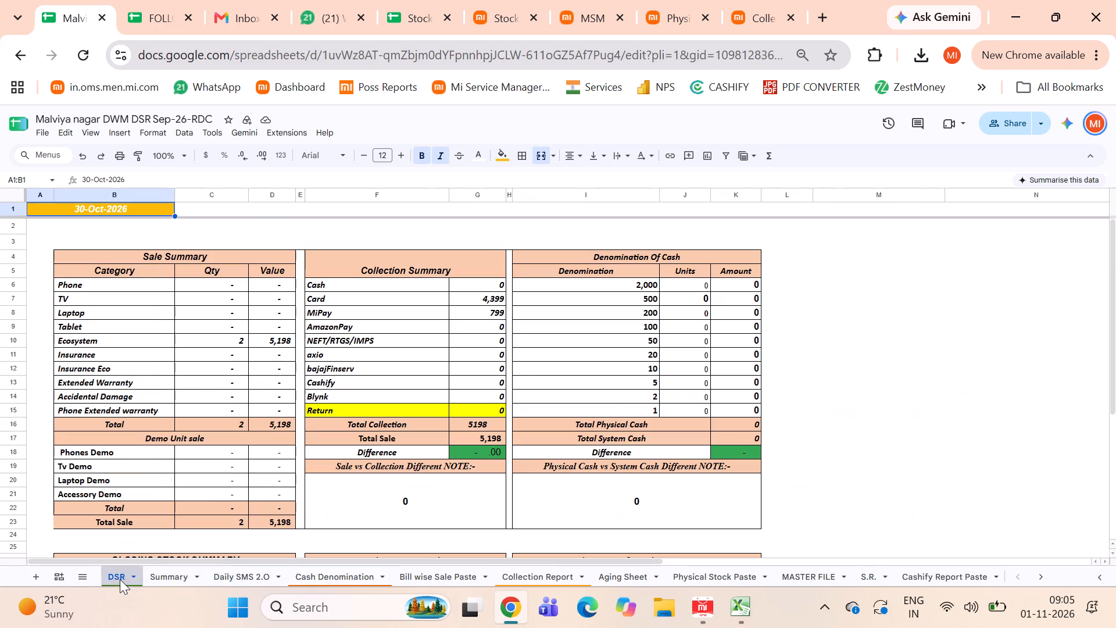
double_click(135, 208)
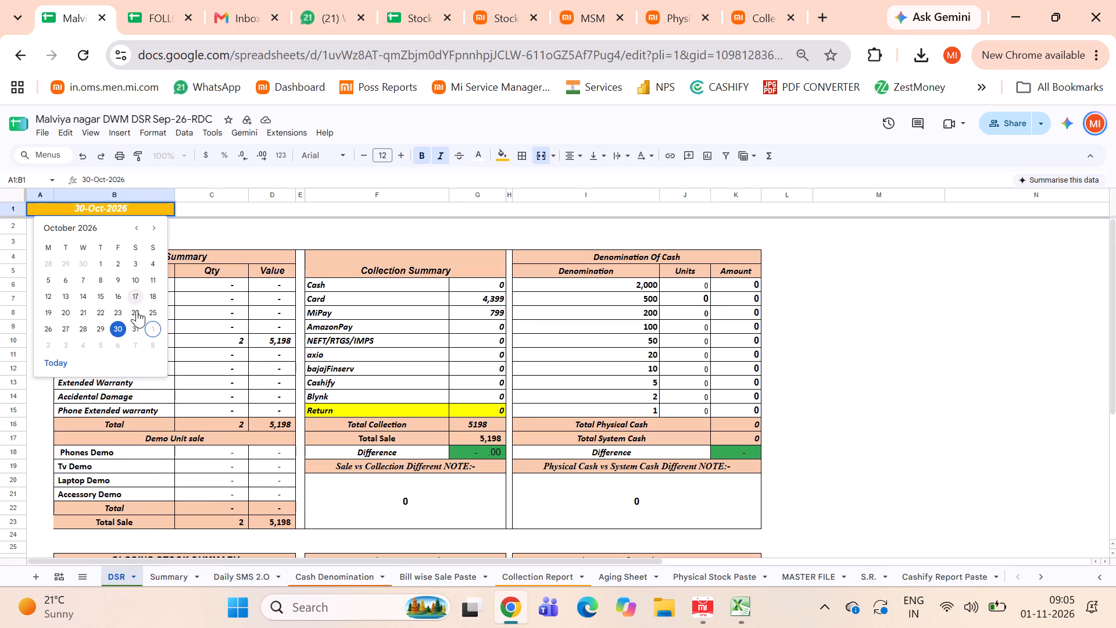
click(134, 336)
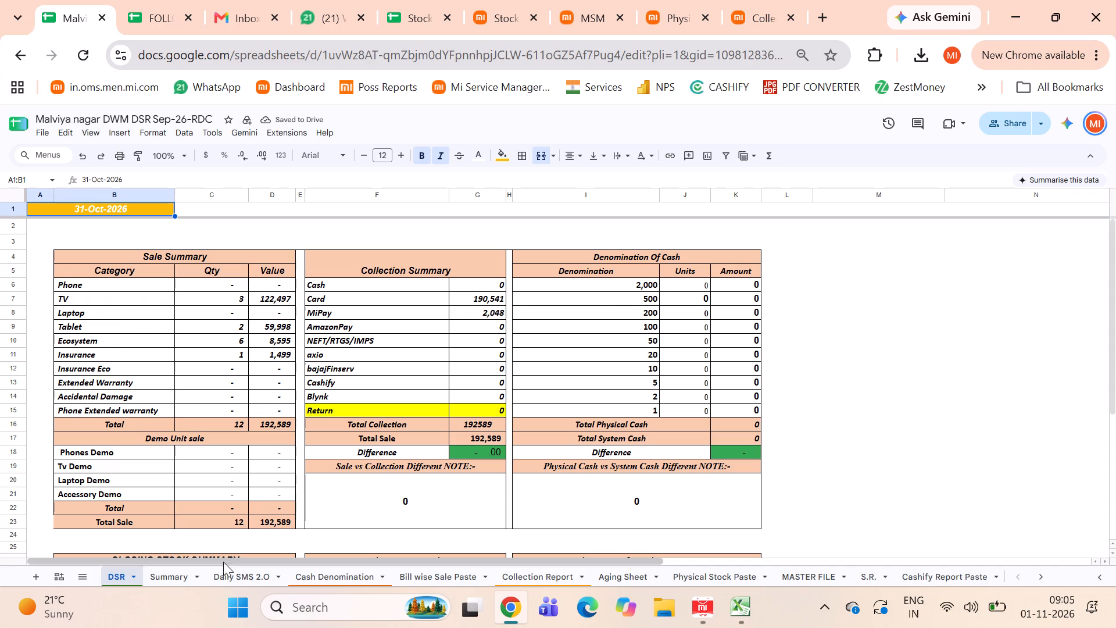
Look at the Summary sheet and return to the Daily SMS 2.0 sheet.
click(160, 575)
click(234, 572)
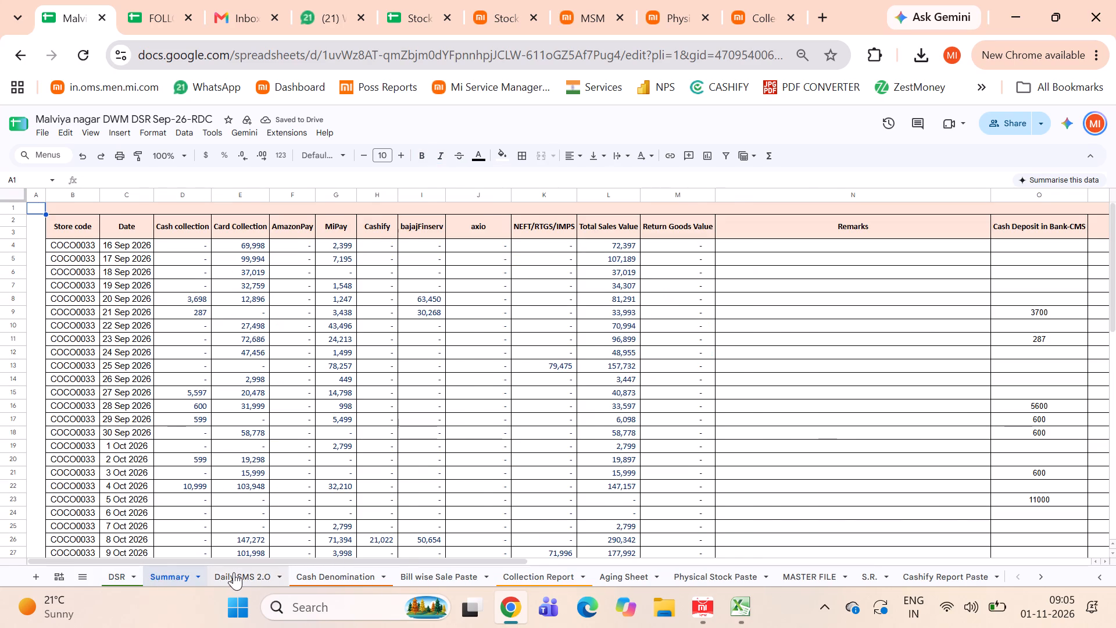
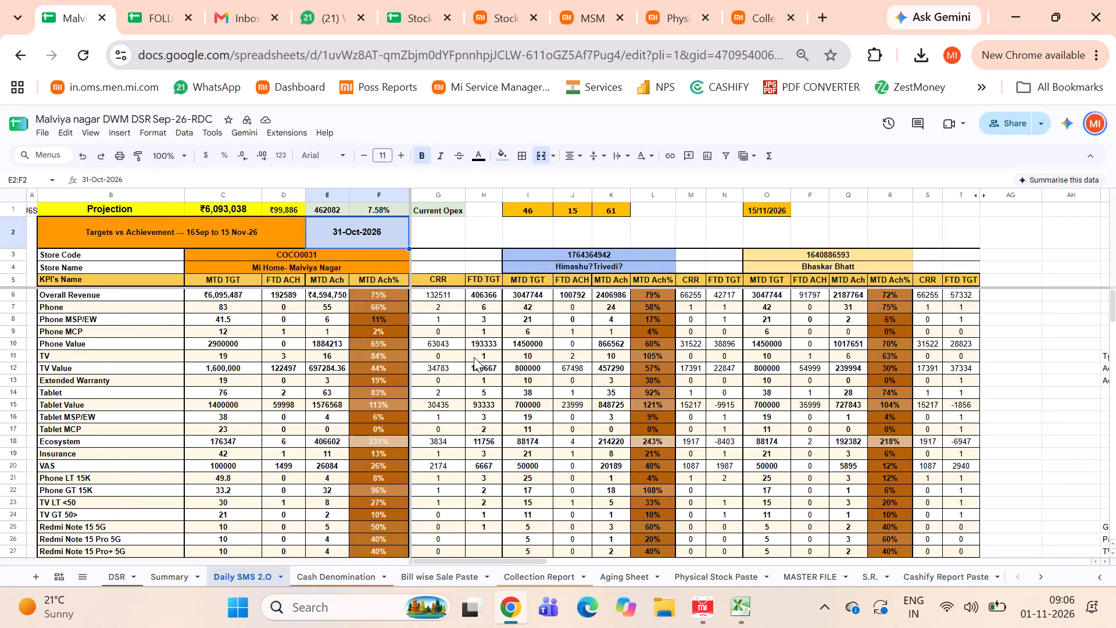
Review the KPI, VAS category-wise and model-wise achievement sections and the date-wise walk-in and survey table of the Daily SMS 2.0 sheet.
scroll(474, 357, down, 2)
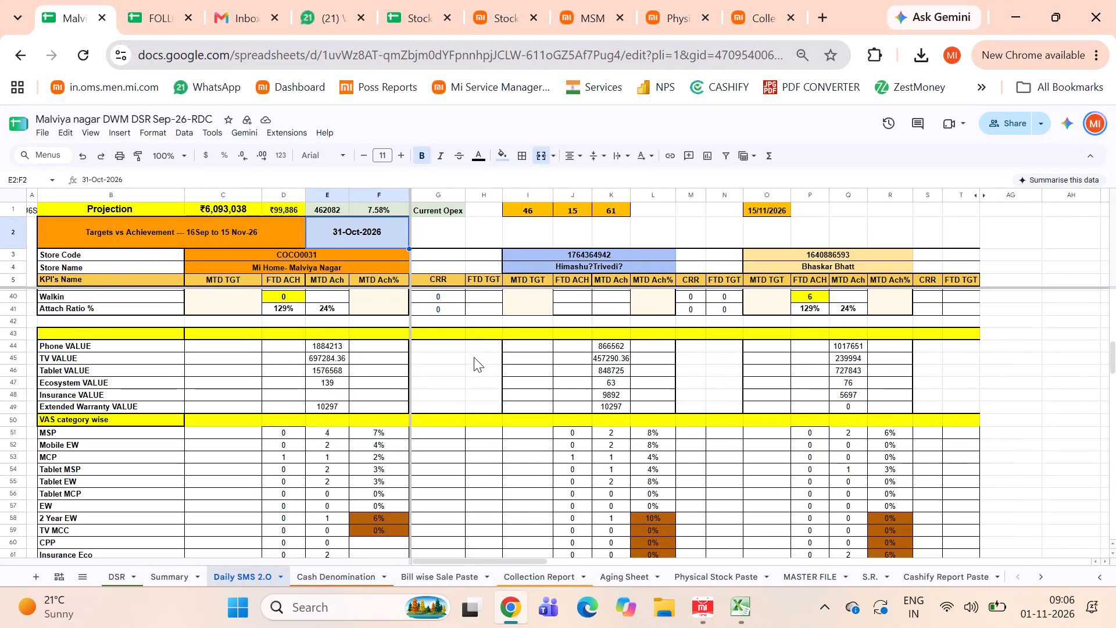
scroll(474, 357, down, 2)
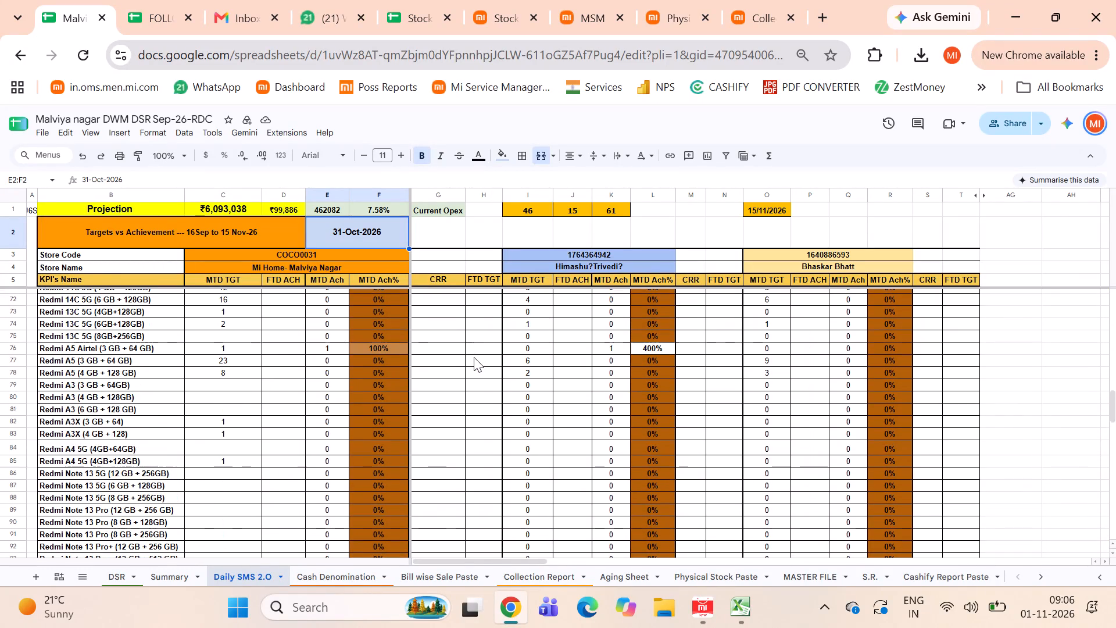
scroll(474, 357, down, 1)
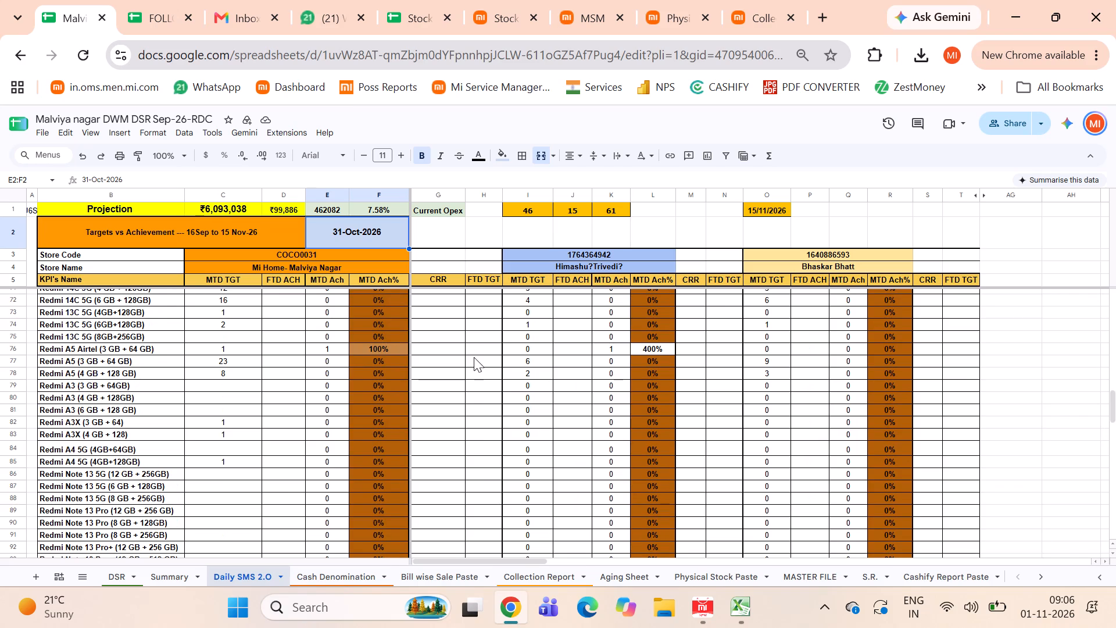
scroll(474, 357, down, 2)
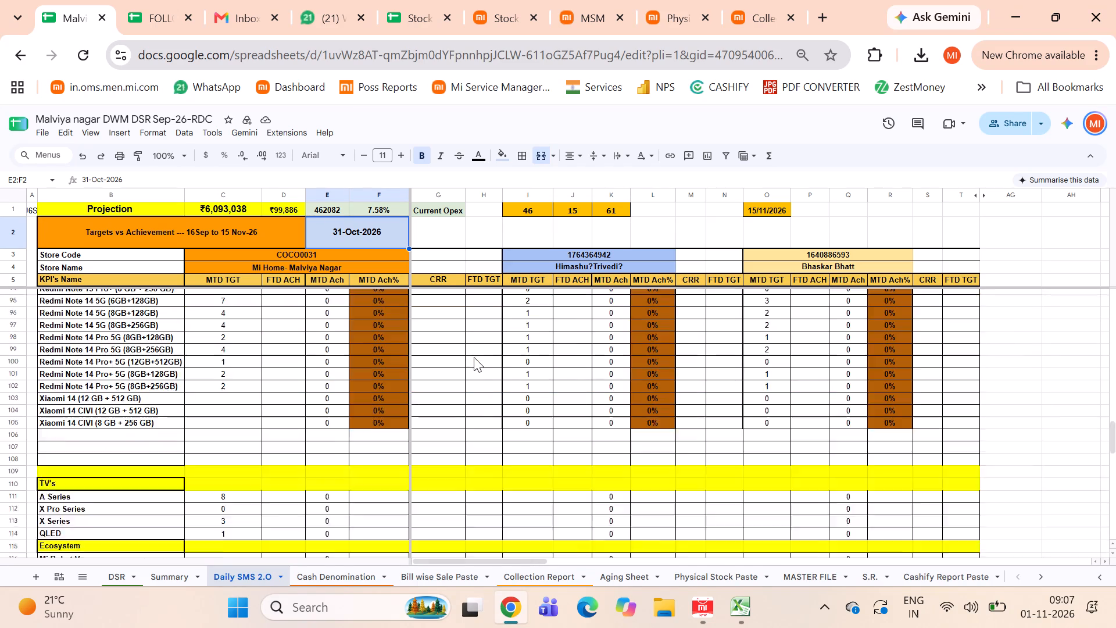
scroll(474, 357, down, 1)
scroll(474, 357, left, 8)
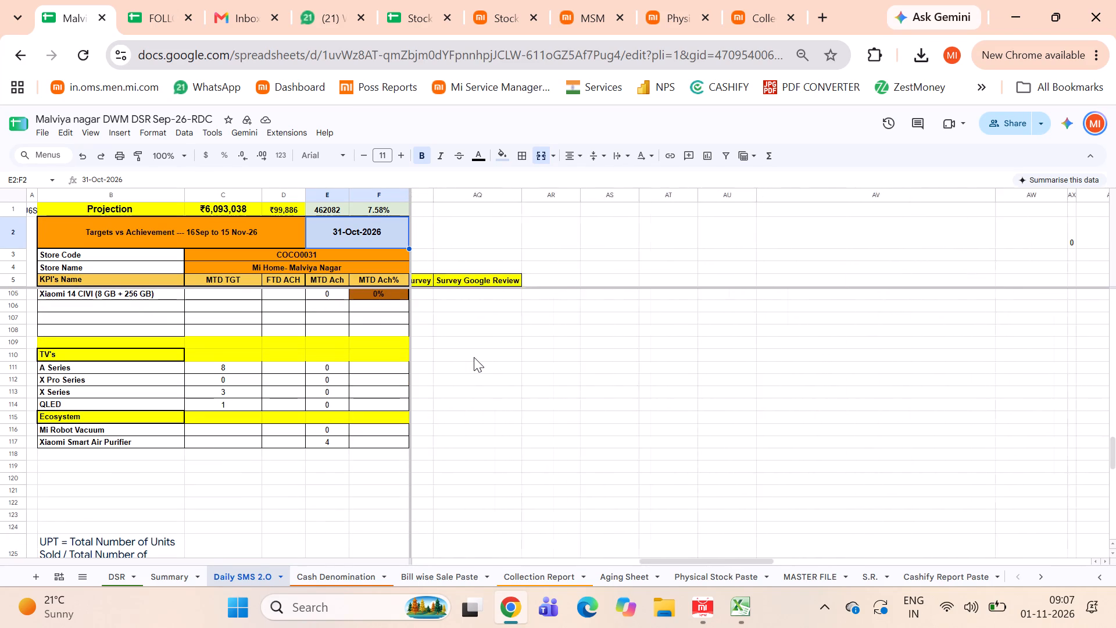
scroll(474, 357, left, 7)
scroll(474, 357, right, 1)
scroll(474, 357, up, 7)
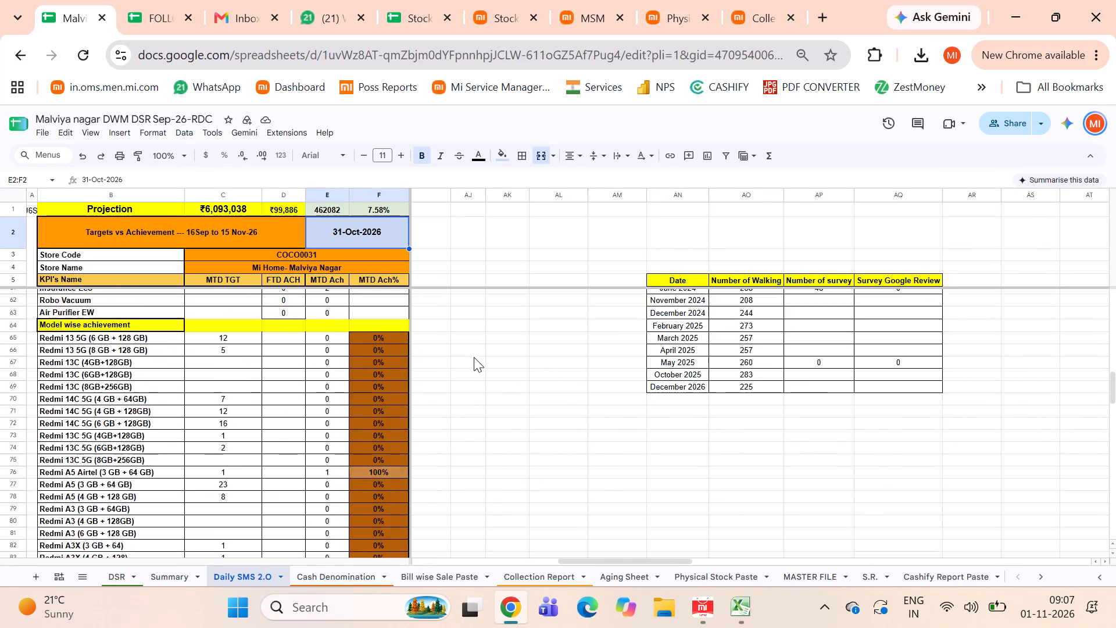
scroll(474, 357, up, 11)
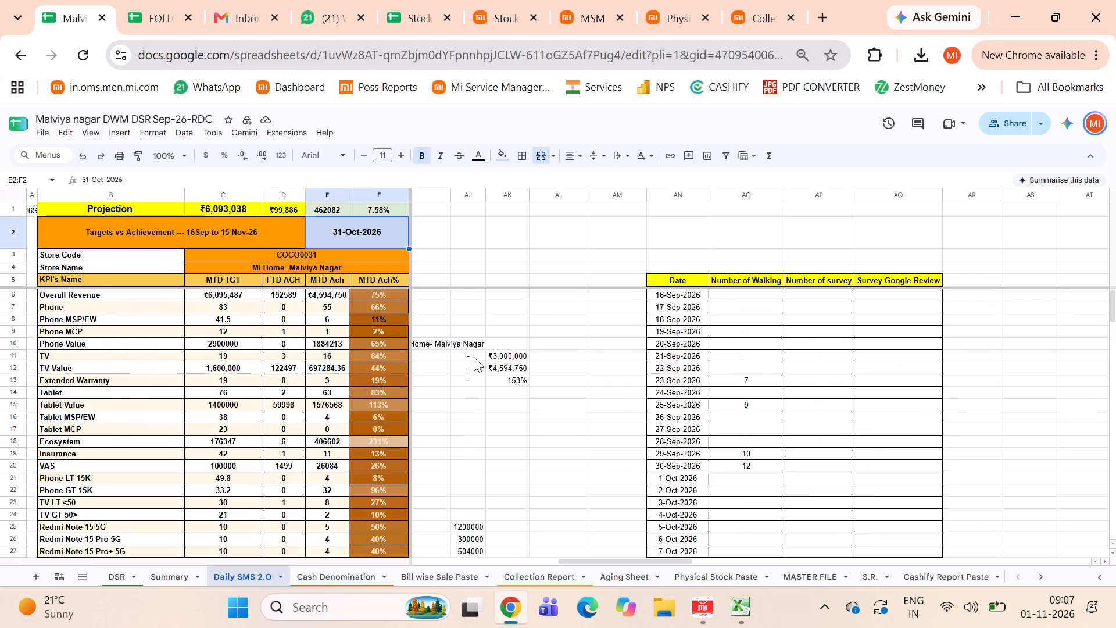
scroll(474, 357, right, 11)
Examine the staff-wise quantity and payout table on the Daily SMS 2.0 sheet and return to the main achievement columns.
scroll(474, 357, down, 7)
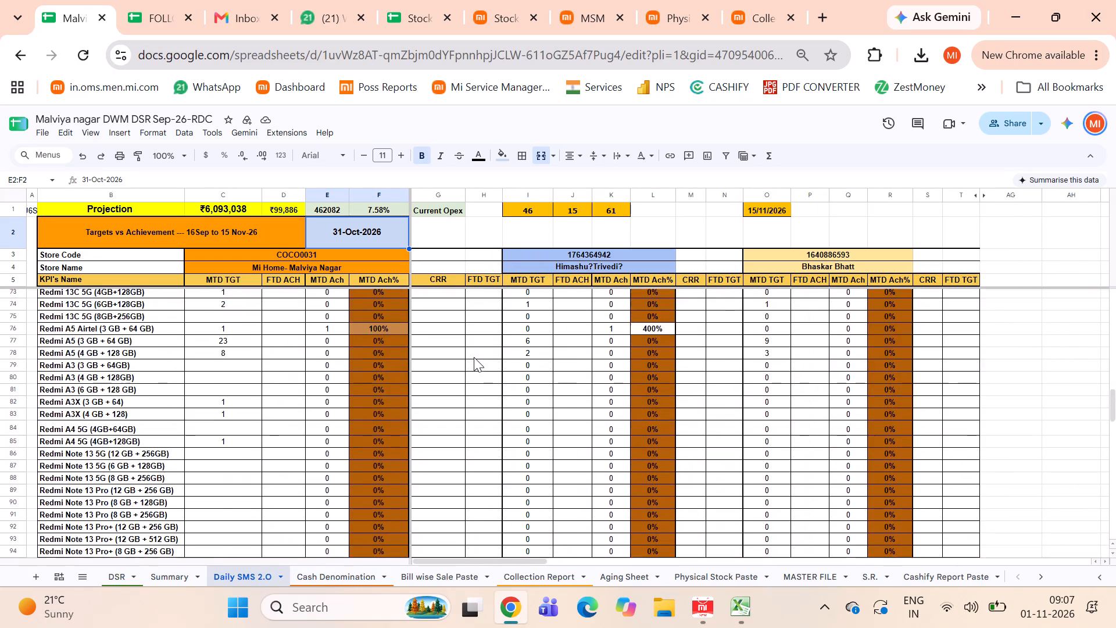
scroll(474, 357, down, 7)
scroll(474, 357, left, 18)
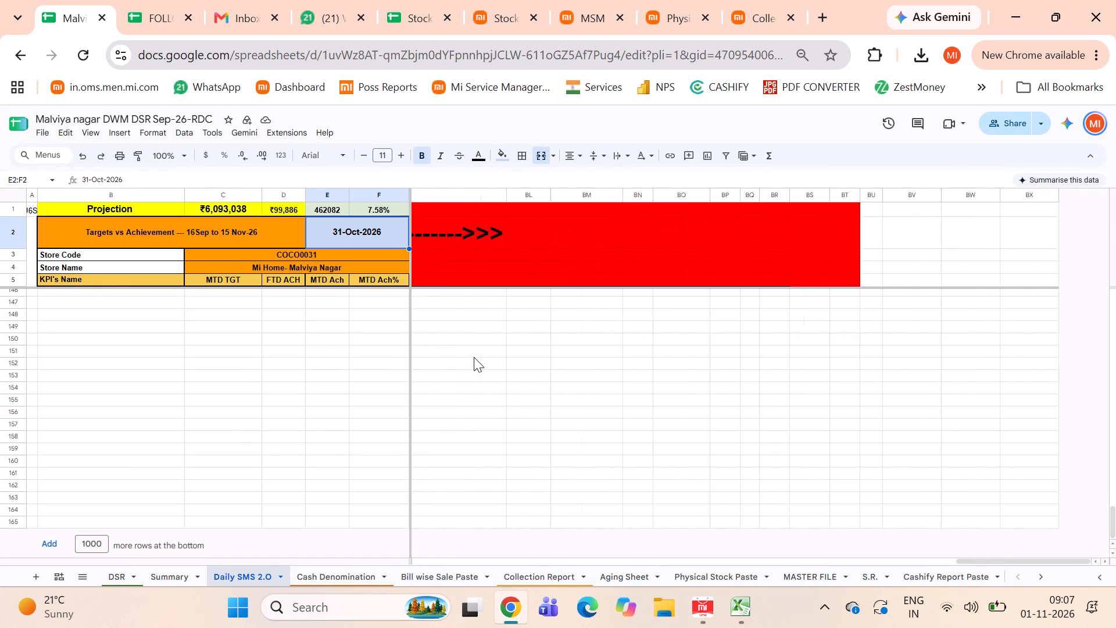
scroll(474, 357, left, 11)
scroll(474, 357, down, 12)
scroll(474, 357, up, 3)
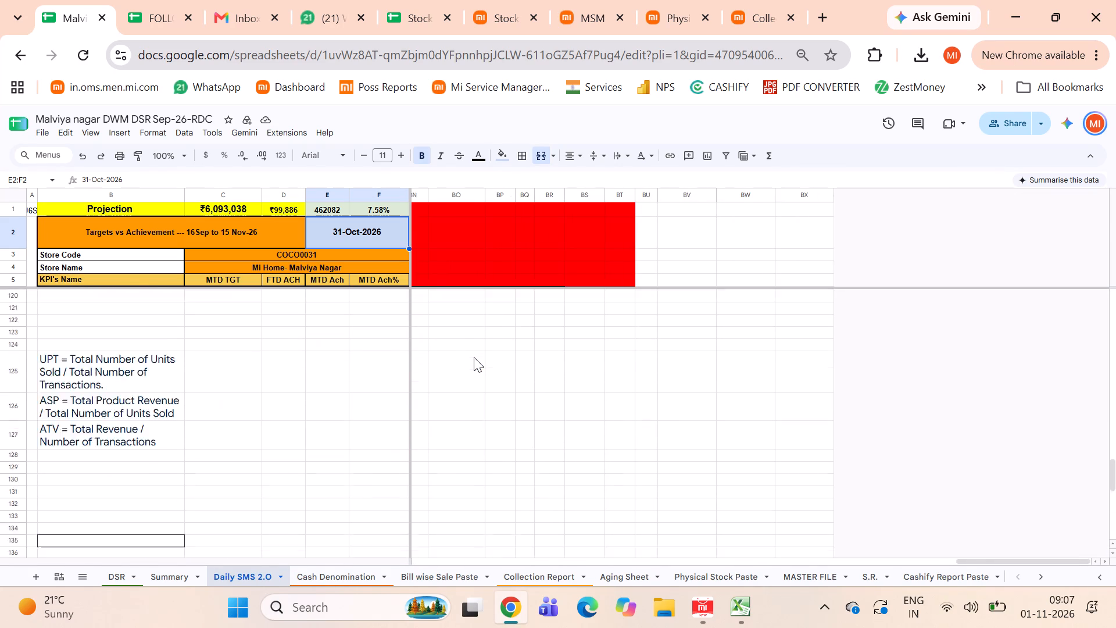
scroll(474, 357, up, 13)
scroll(474, 357, down, 3)
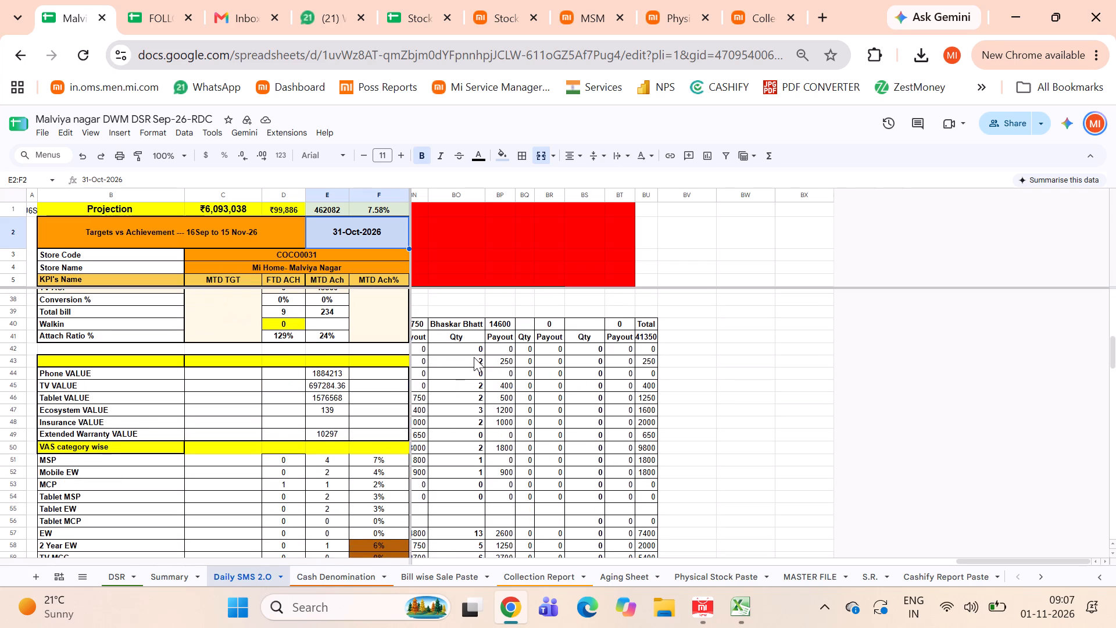
scroll(474, 357, right, 2)
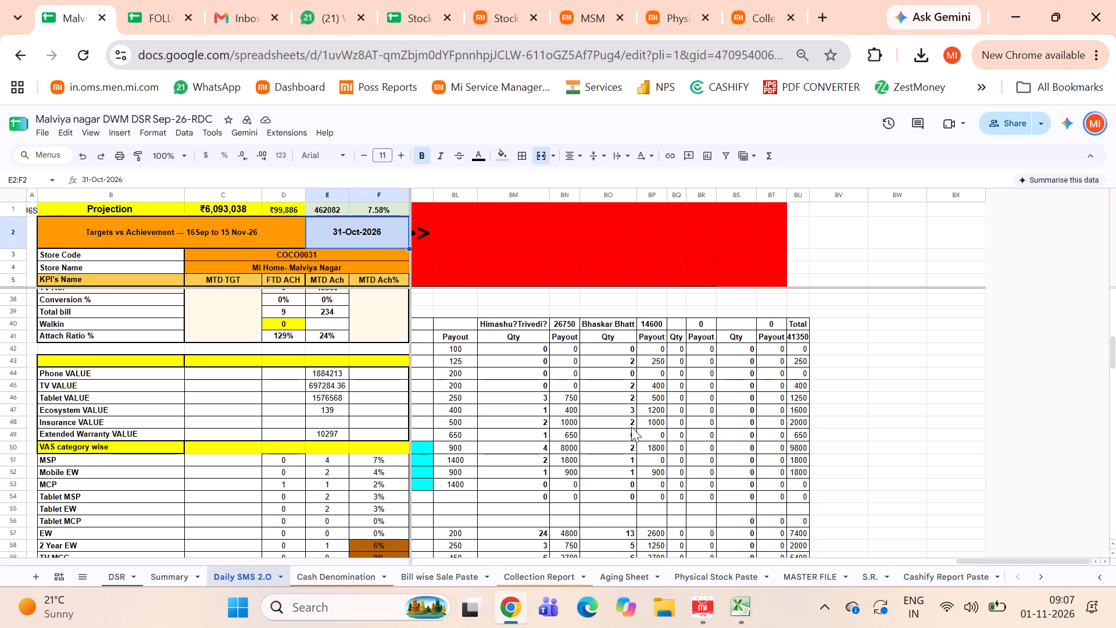
scroll(631, 427, right, 17)
scroll(631, 427, right, 9)
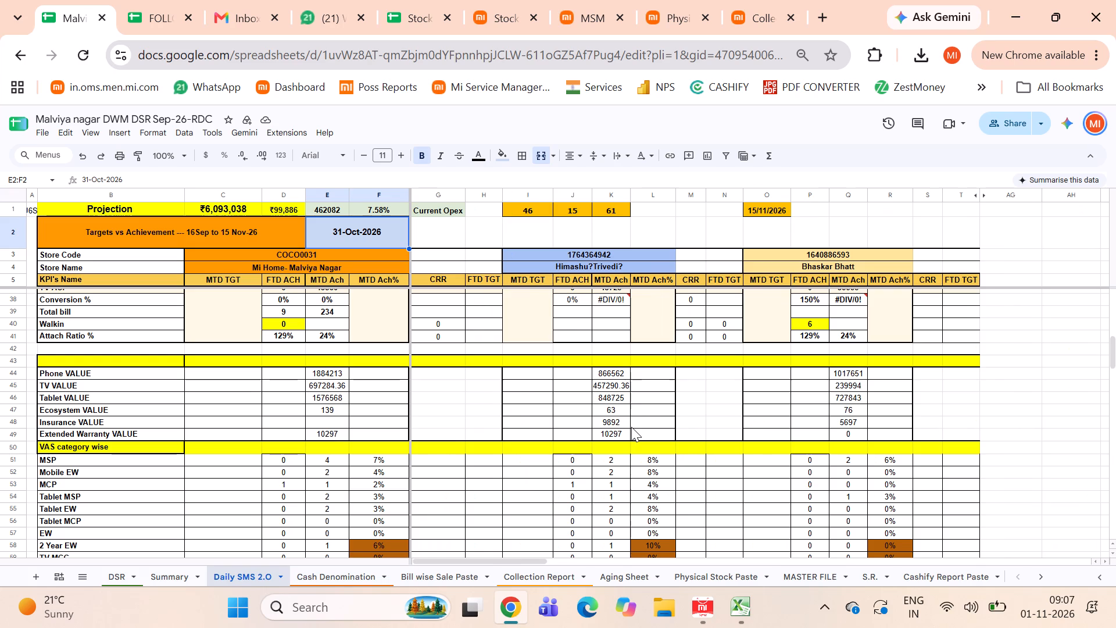
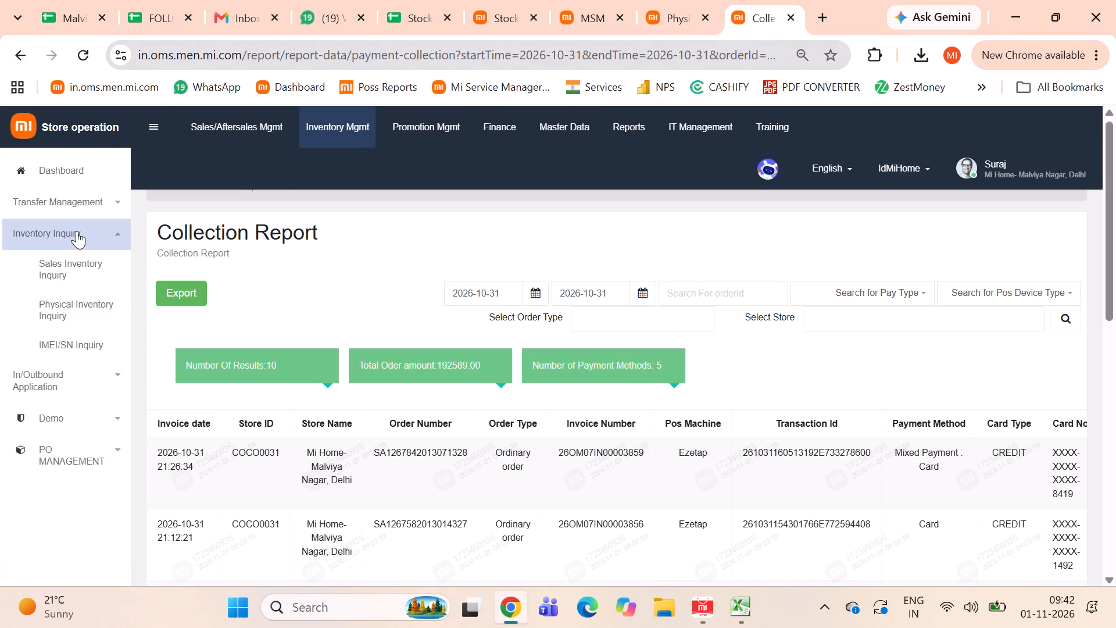
Open the Physical Inventory Inquiry for the Malviya Nagar store and search the products for "pad 8".
click(73, 300)
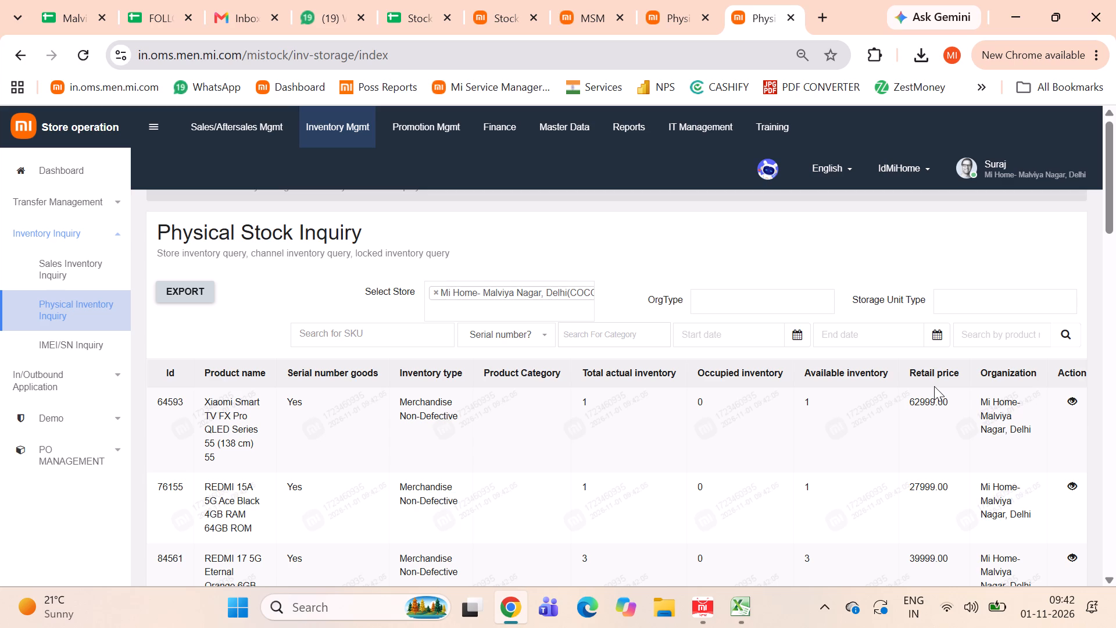
click(1024, 333)
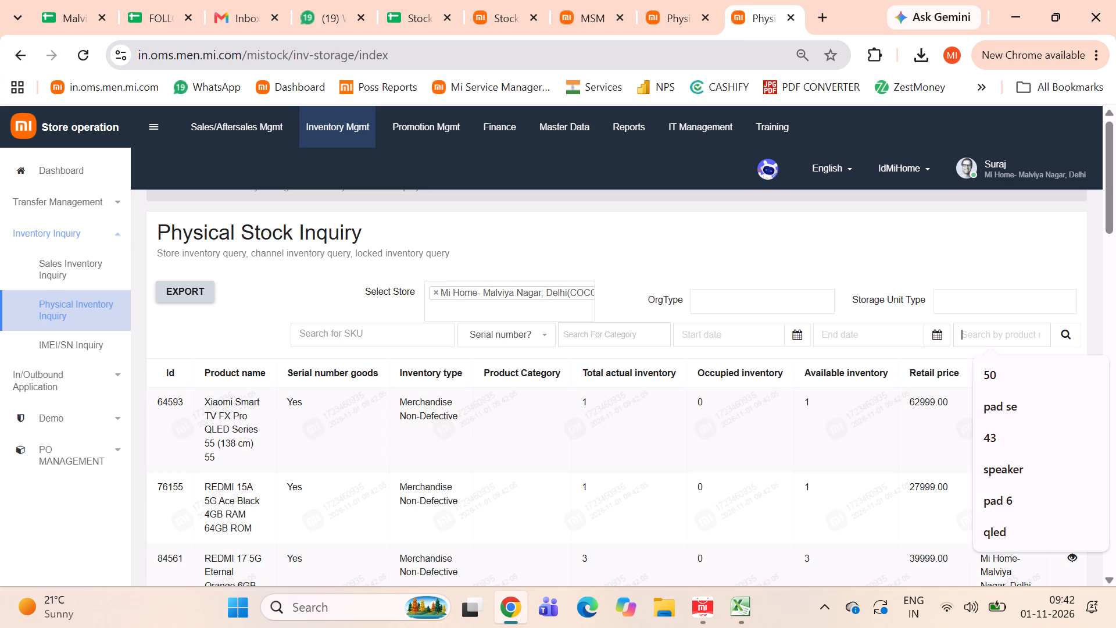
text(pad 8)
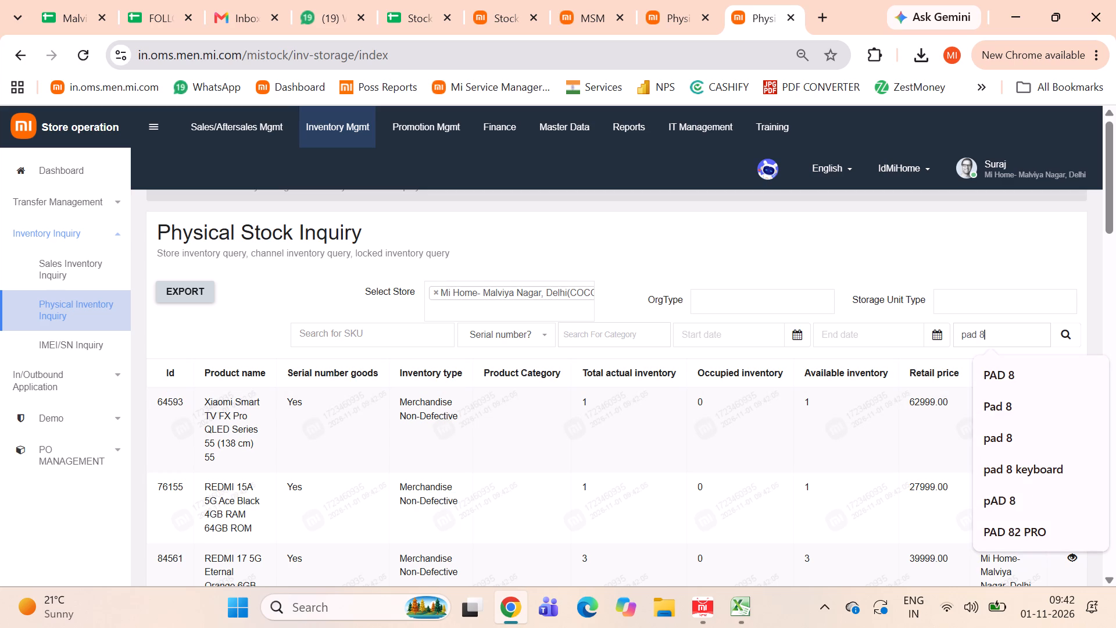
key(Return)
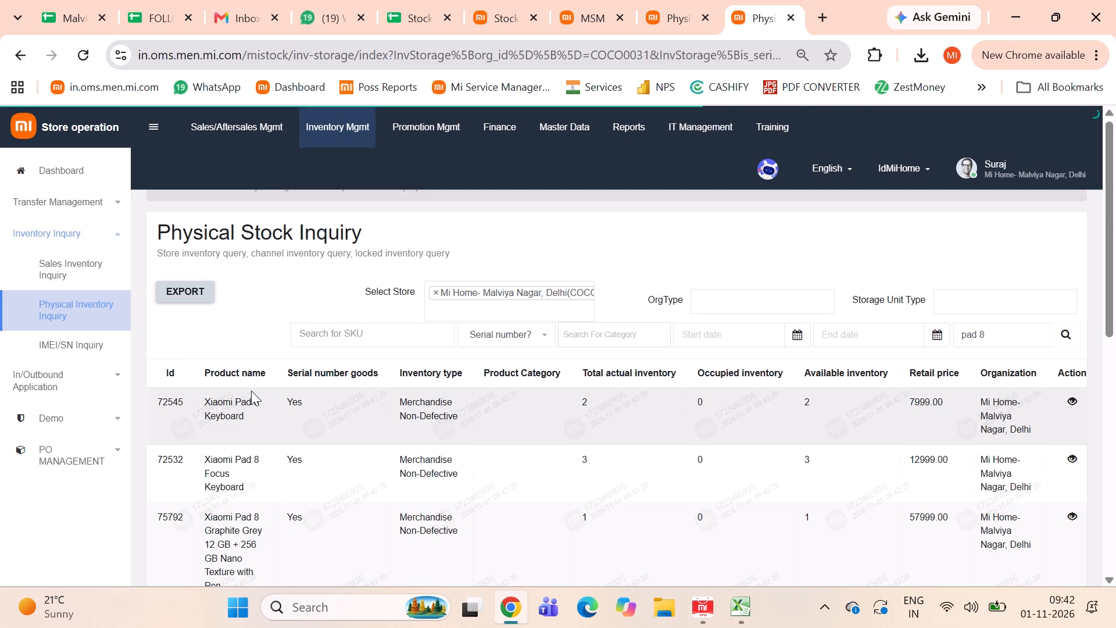
Copy the product ID of the Xiaomi Pad 8 Graphite Grey 12 GB + 256 GB Standard and switch to Excel.
scroll(281, 458, down, 2)
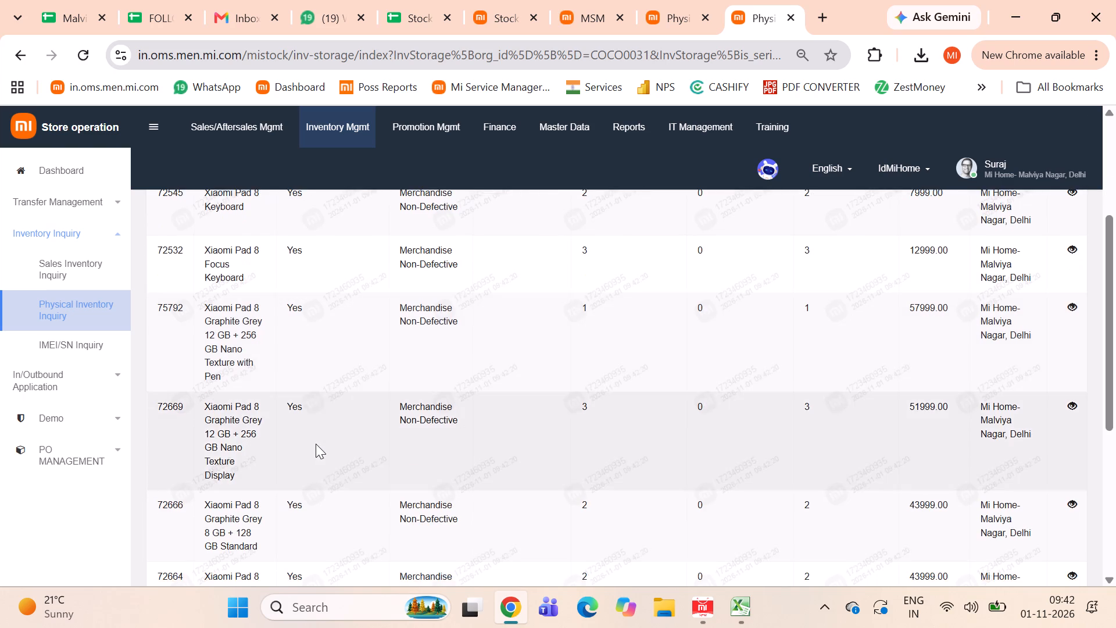
scroll(316, 444, down, 2)
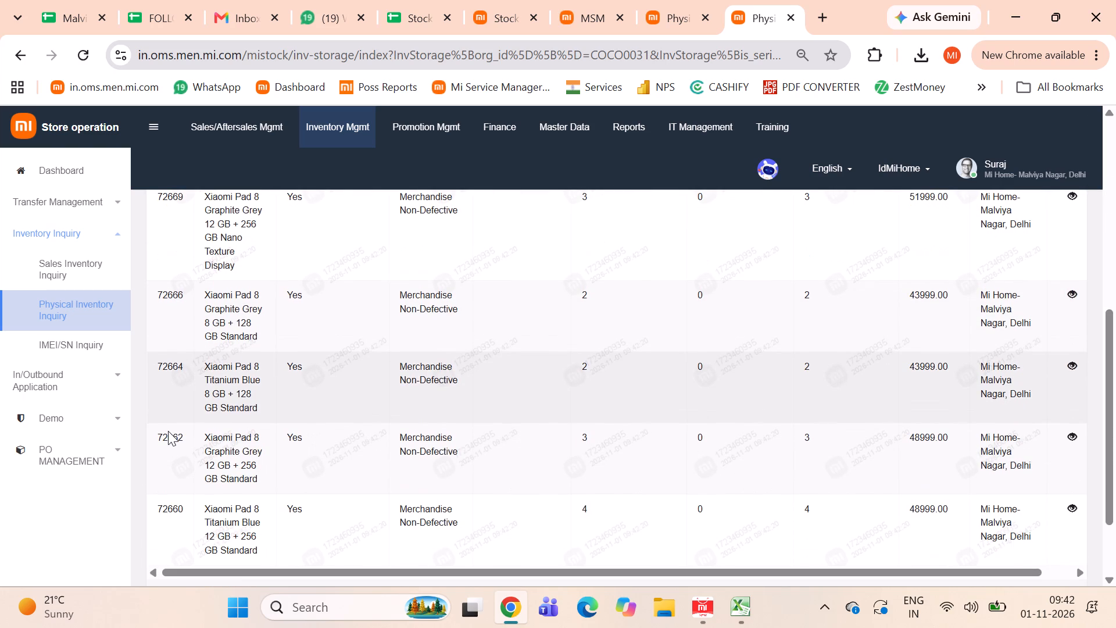
triple_click(168, 431)
key(ctrl+c)
key(alt+Tab)
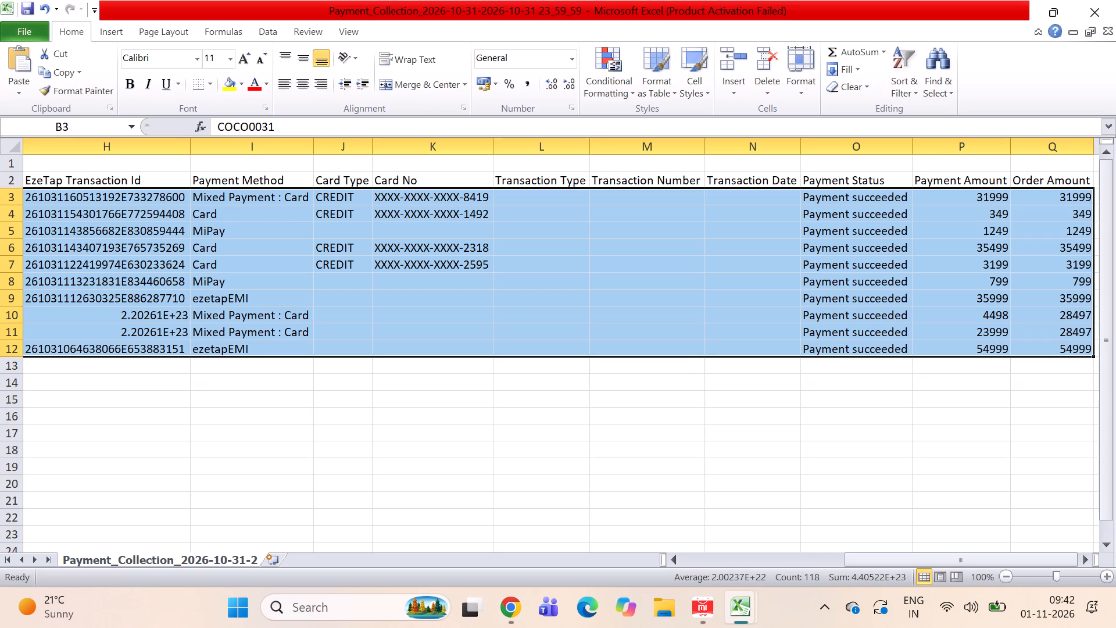
Close the HIPOS window and the Payment_Collection workbook for 2026-10-31.
key(alt+Tab)
key(alt+Tab)
key(alt+Tab)
key(alt+Tab)
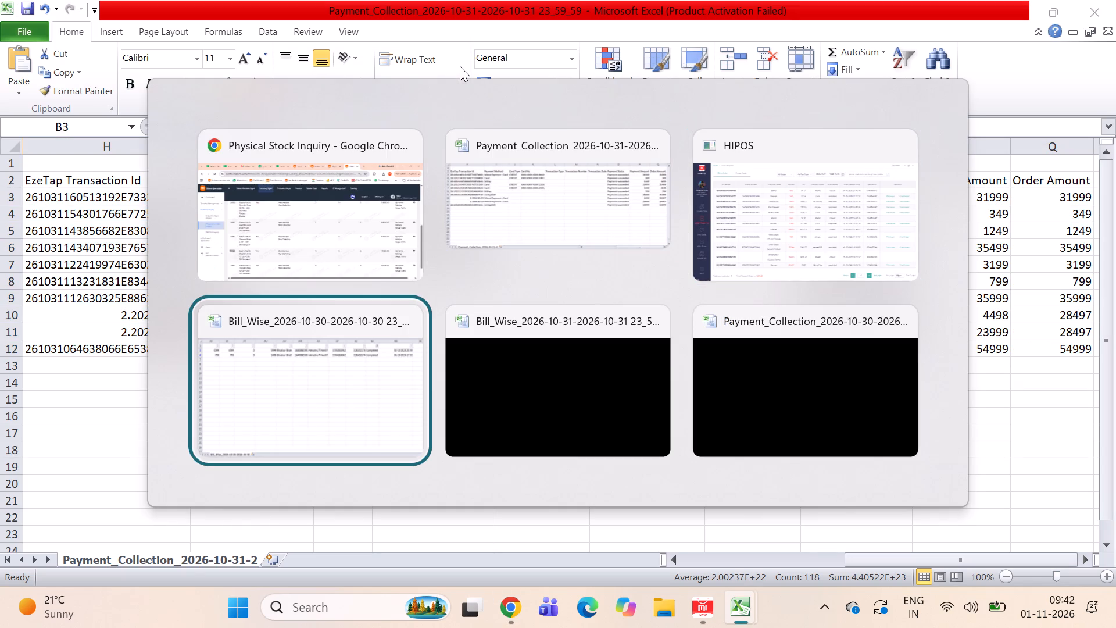
key(alt+Tab)
key(alt+Tab)
key(alt+Tab)
key(alt+Tab)
key(alt+Tab)
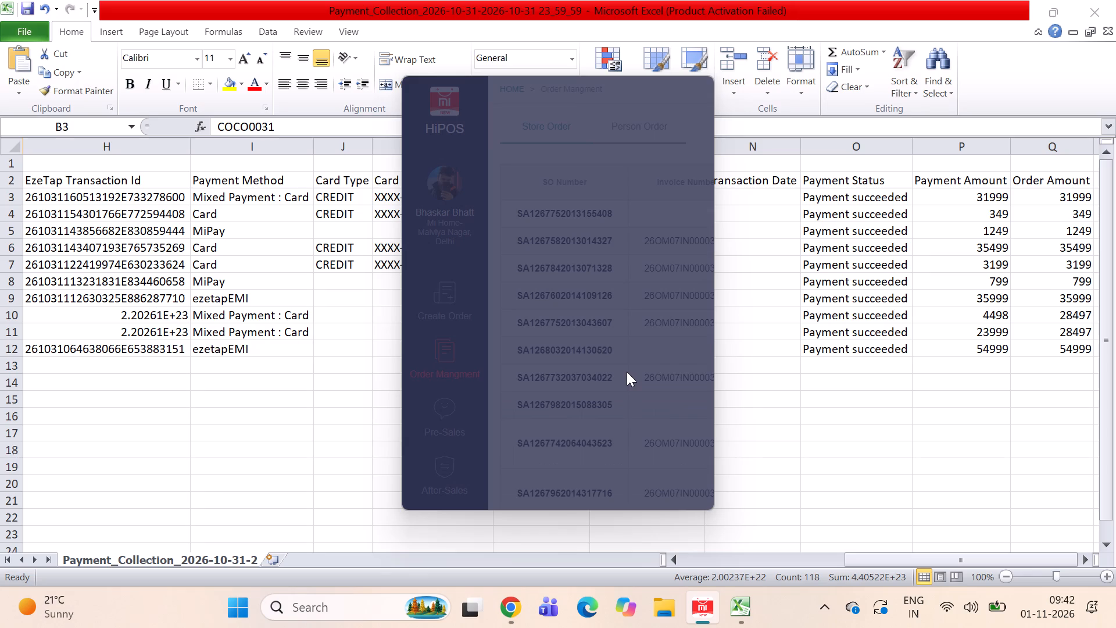
click(1093, 10)
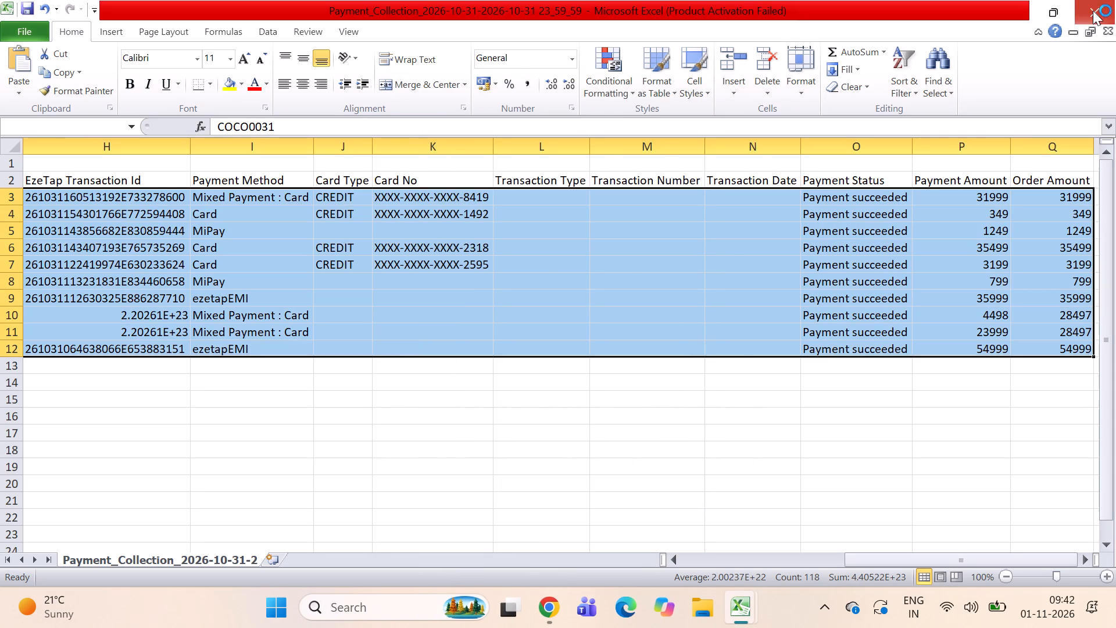
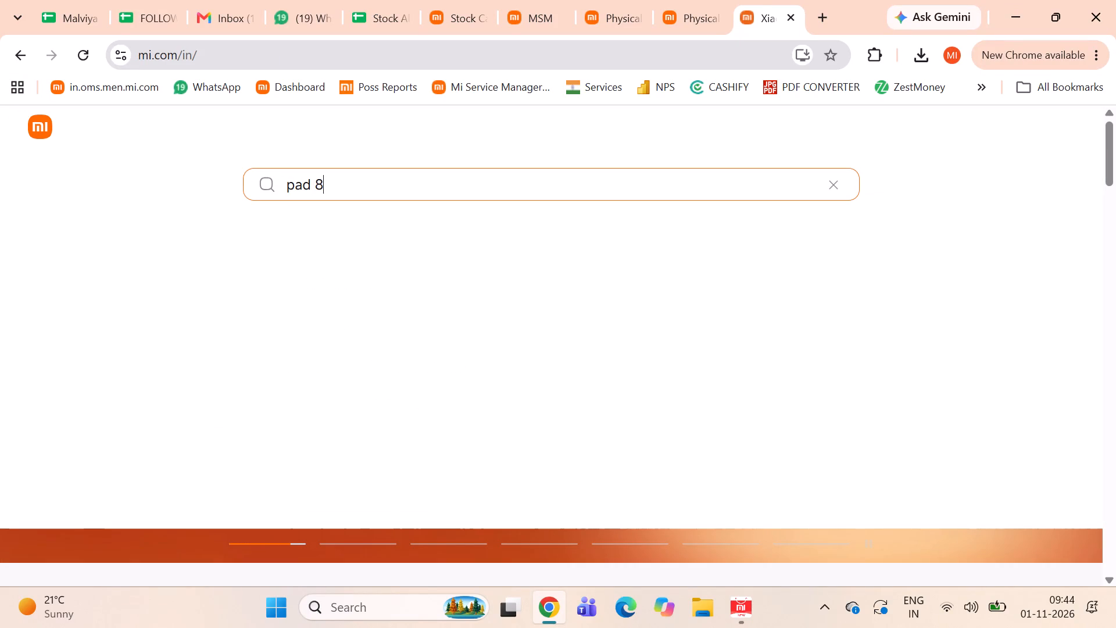
Search the Mi India store for "pad 8" and open the Xiaomi Pad 8 product page.
key(Return)
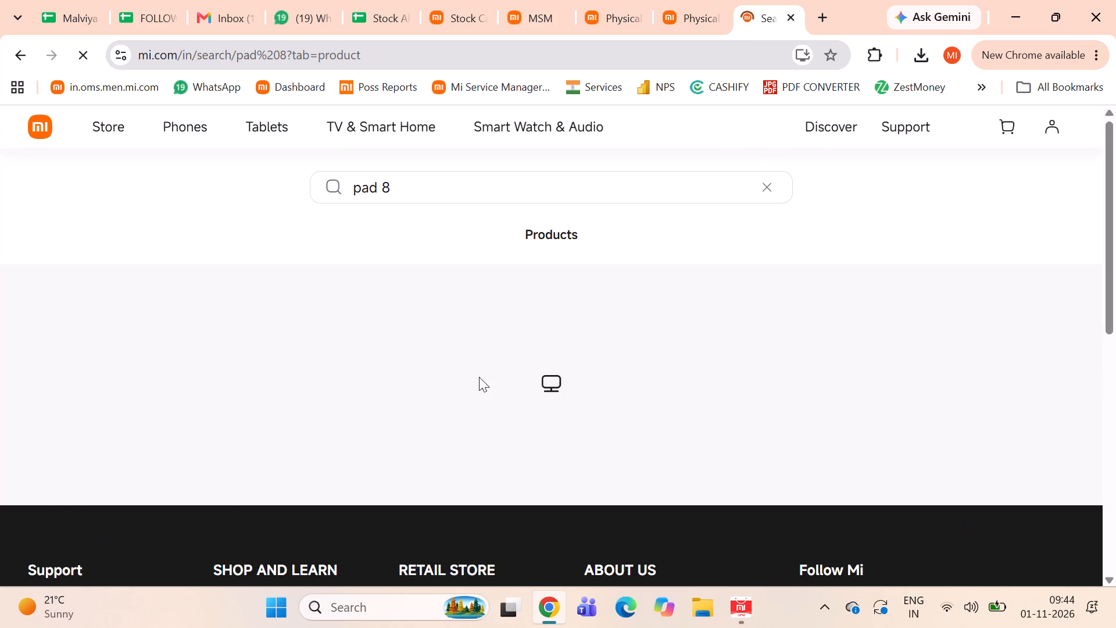
scroll(282, 372, down, 1)
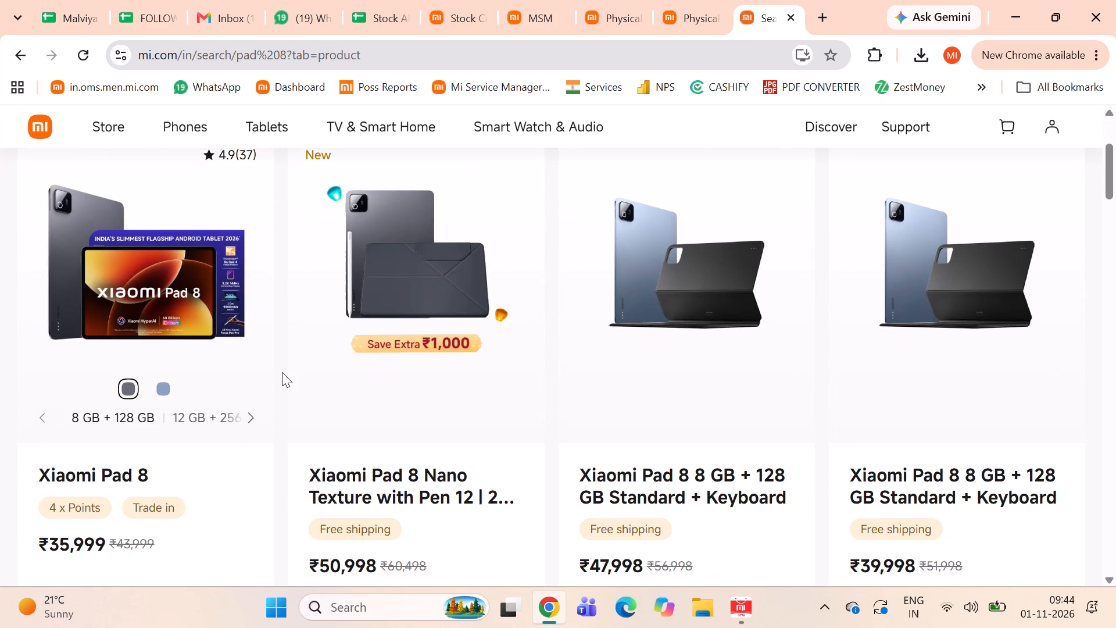
scroll(282, 372, down, 1)
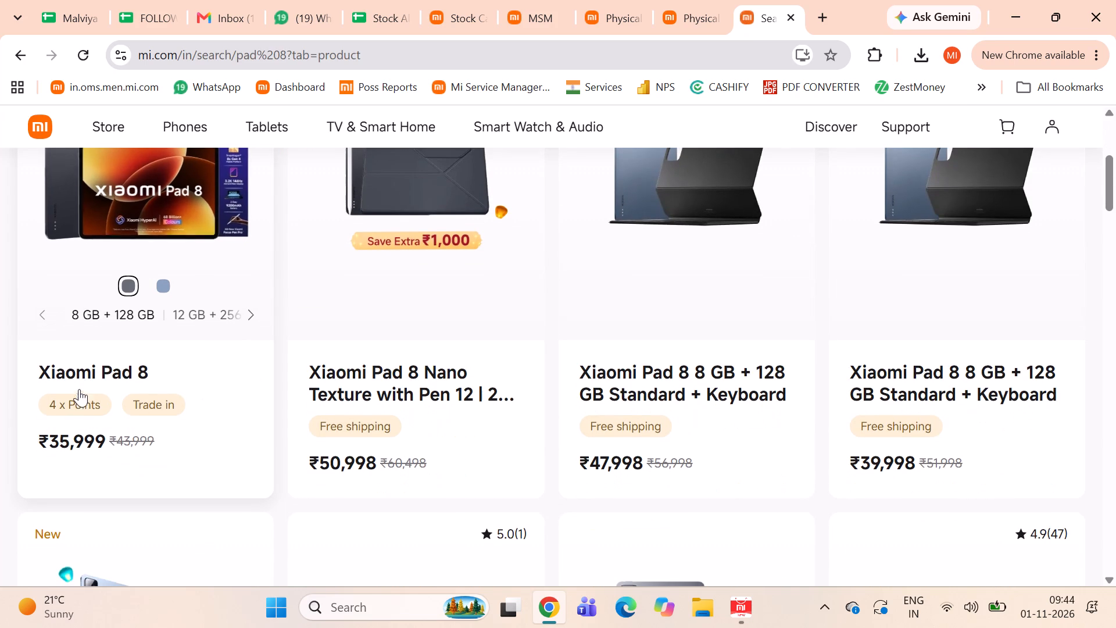
click(99, 371)
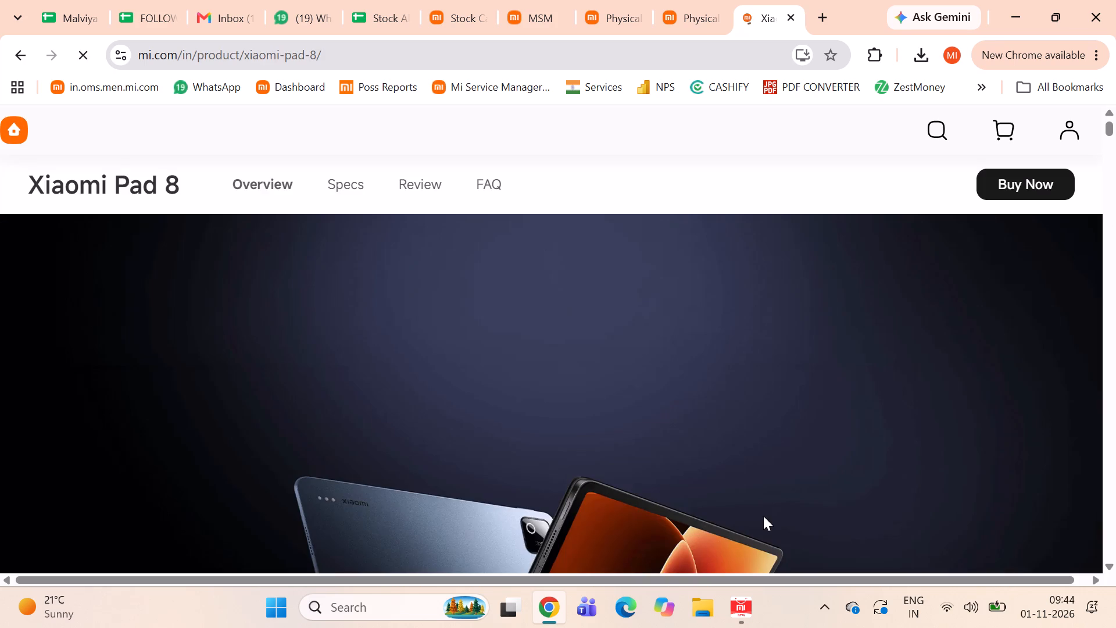
Open the Xiaomi Pad 8 purchase page and select the 12 GB + 256 GB storage variant to check its price and offers.
click(1028, 180)
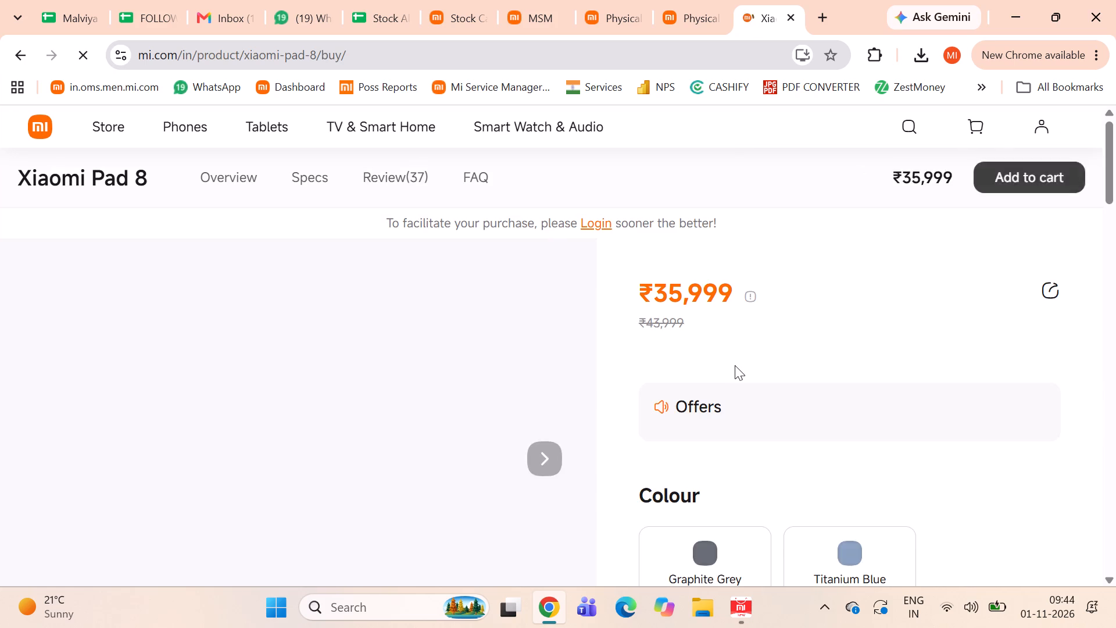
scroll(870, 317, down, 2)
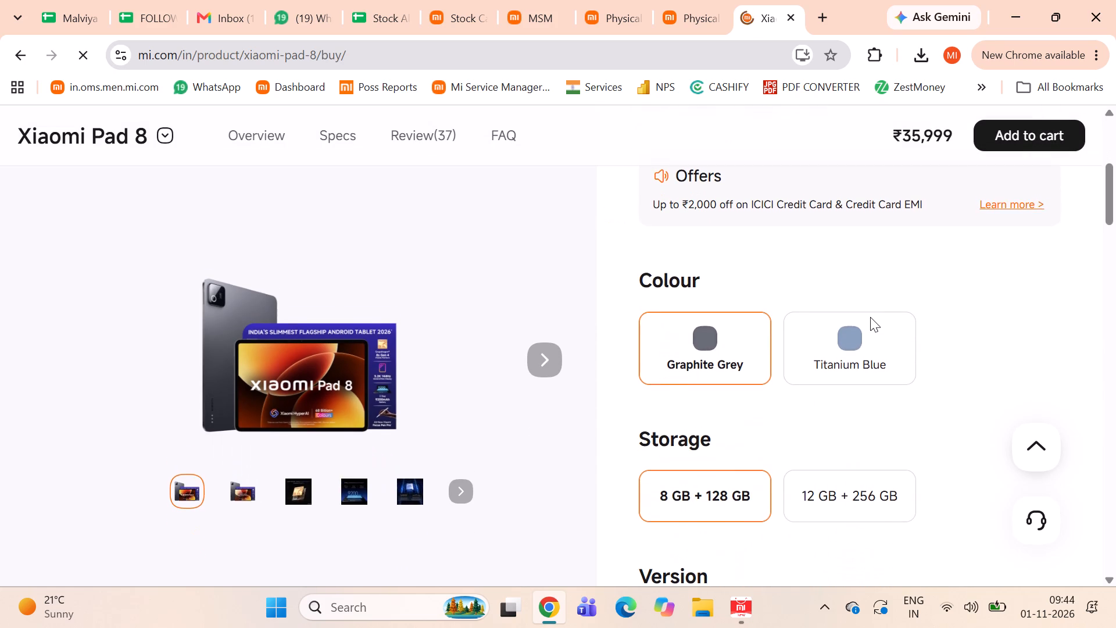
scroll(870, 317, down, 1)
click(854, 499)
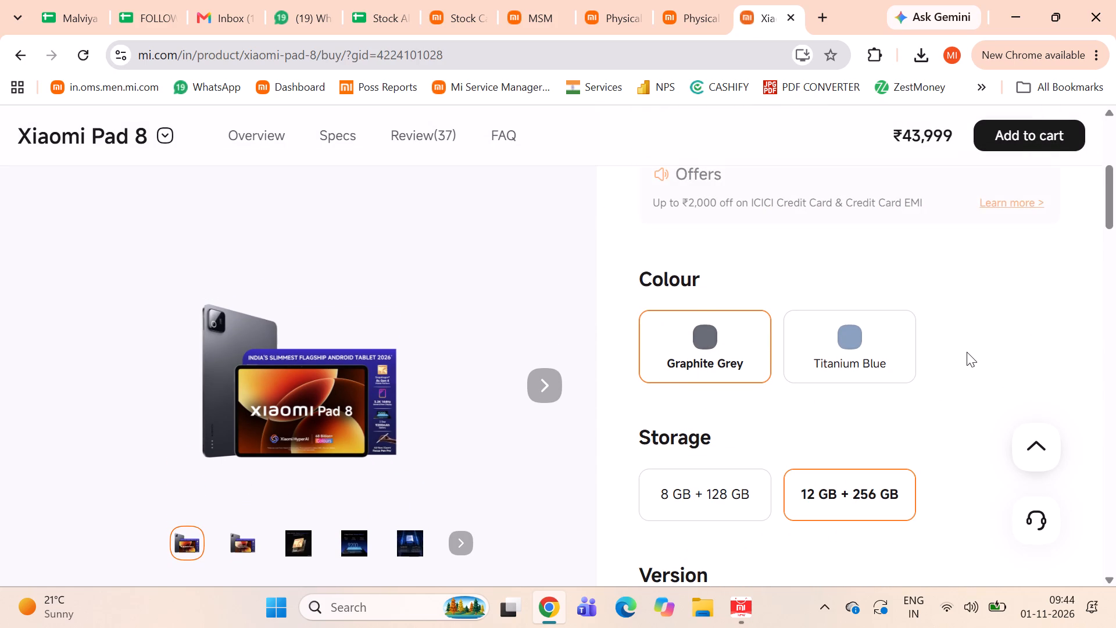
scroll(967, 352, up, 1)
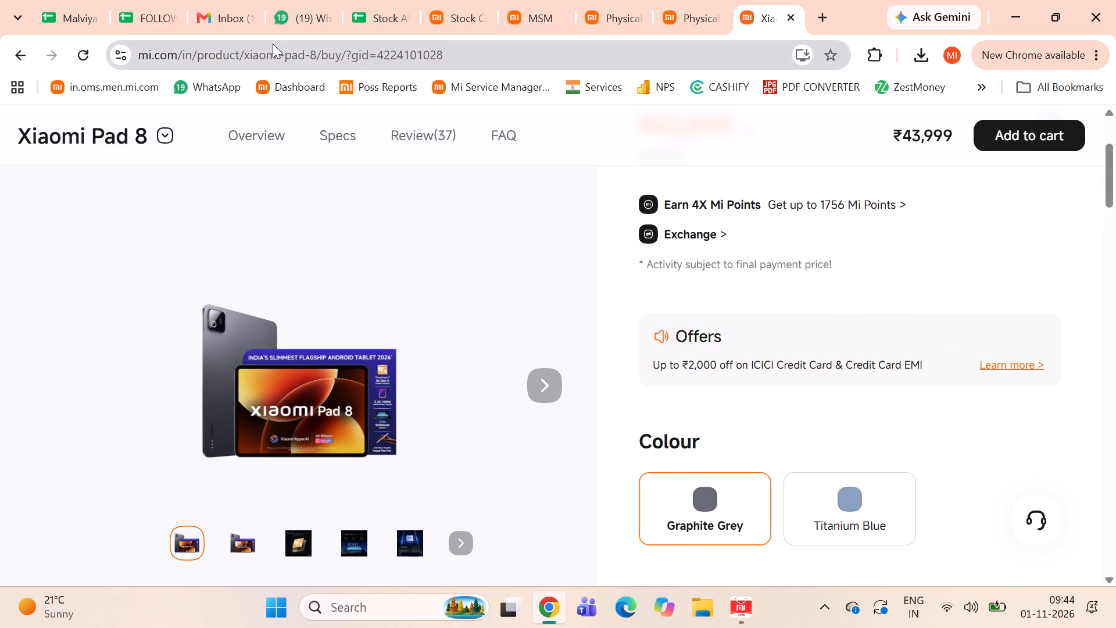
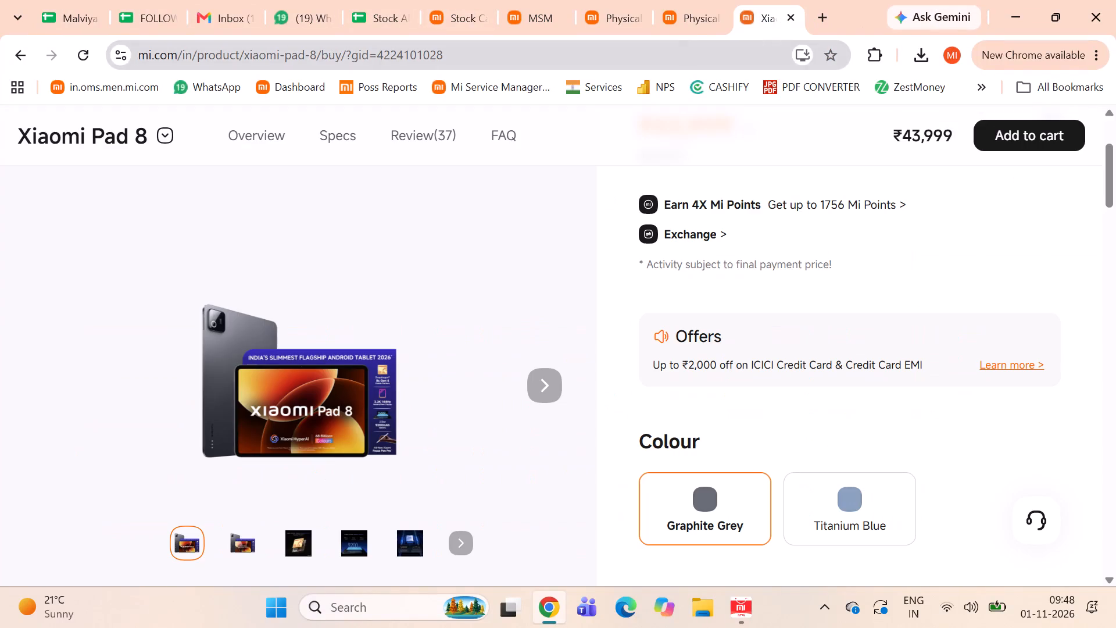
Close the Mi Service Manager appointment page and the Stock Cash page, keeping the Physical Stock Inquiry pages open.
click(691, 20)
click(616, 27)
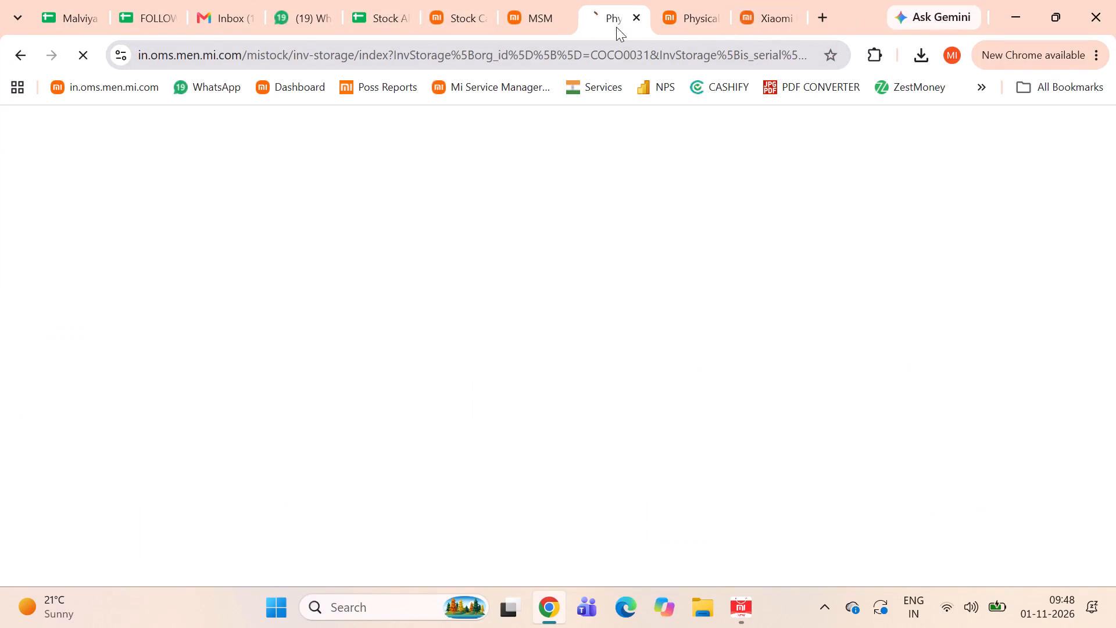
click(541, 24)
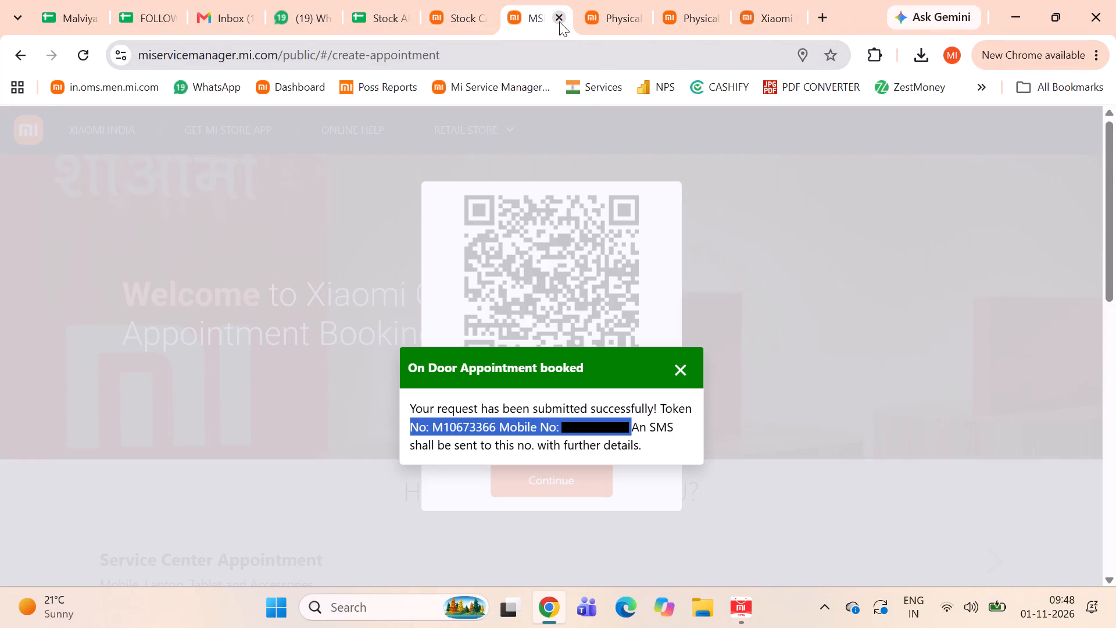
click(559, 21)
click(467, 20)
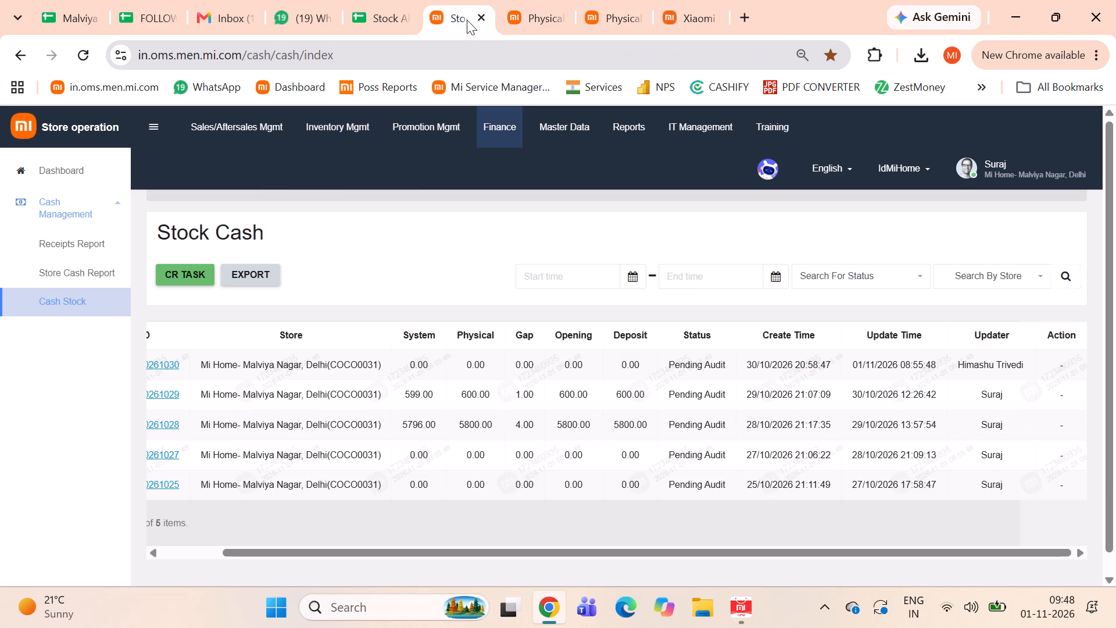
click(485, 23)
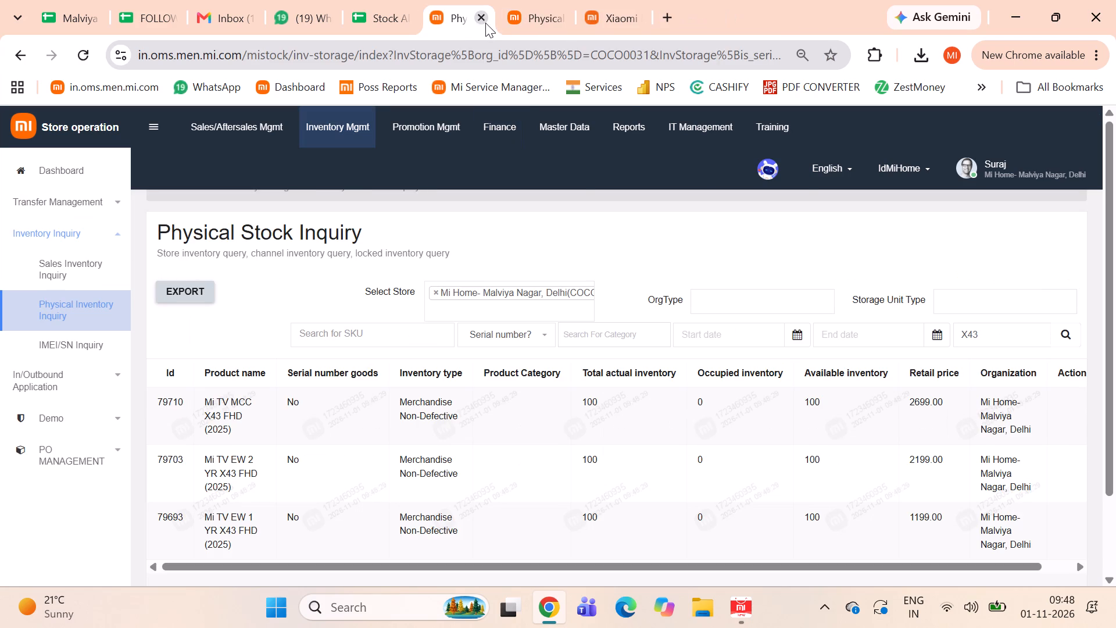
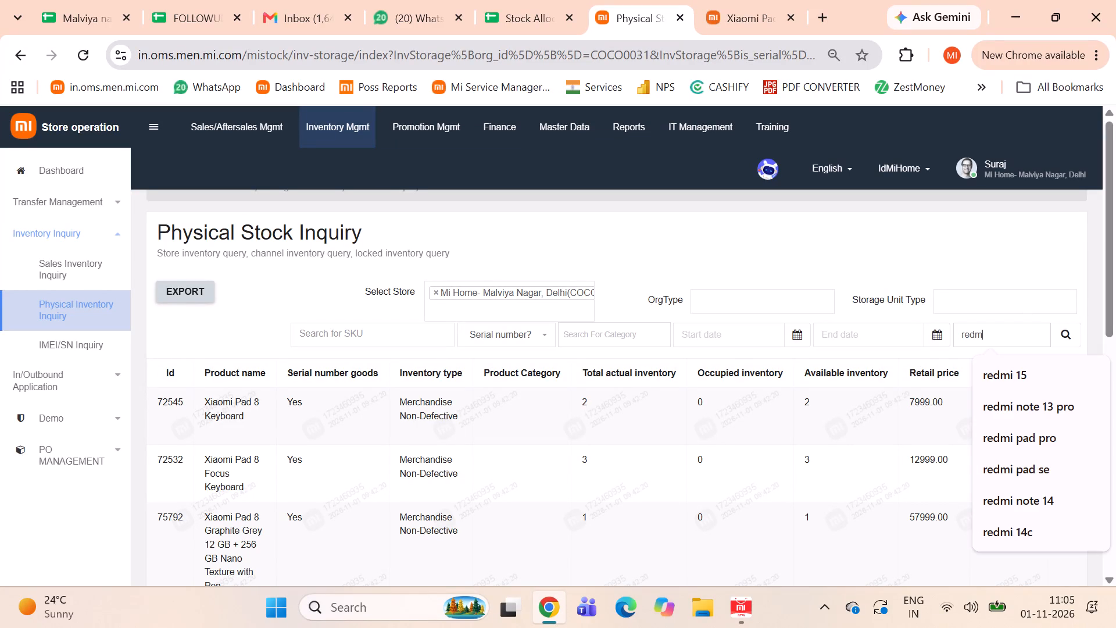
Search the Malviya Nagar physical stock inventory for "redmi note 15".
key(space)
text(nite 16)
key(BackSpace)
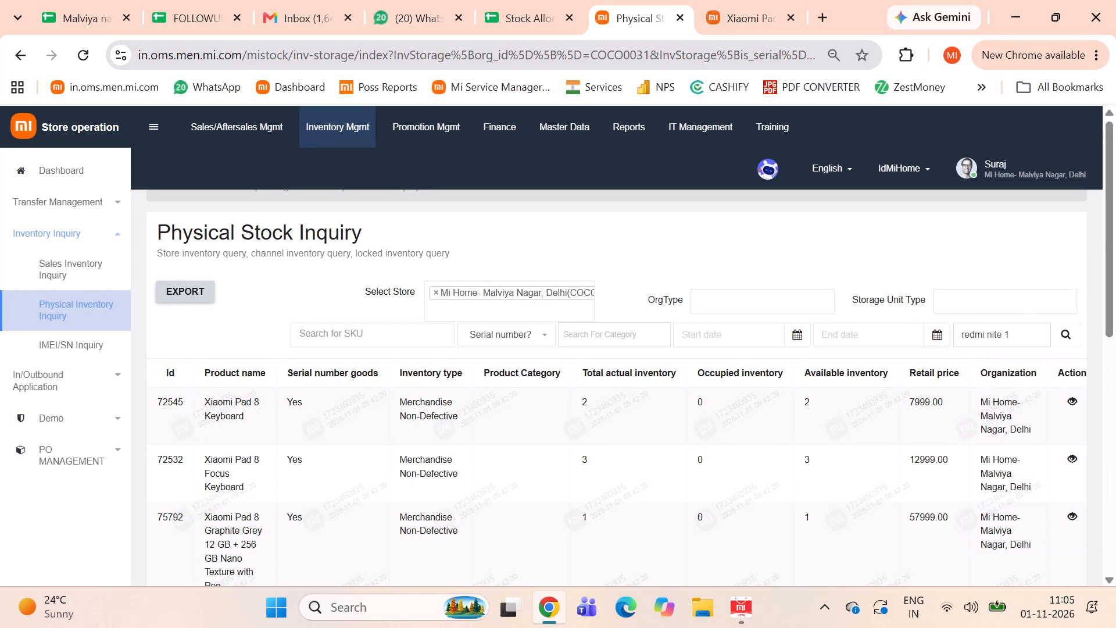
key(BackSpace)
key(BackSpace)
key(BackSpace)
key(BackSpace)
key(BackSpace)
key(BackSpace)
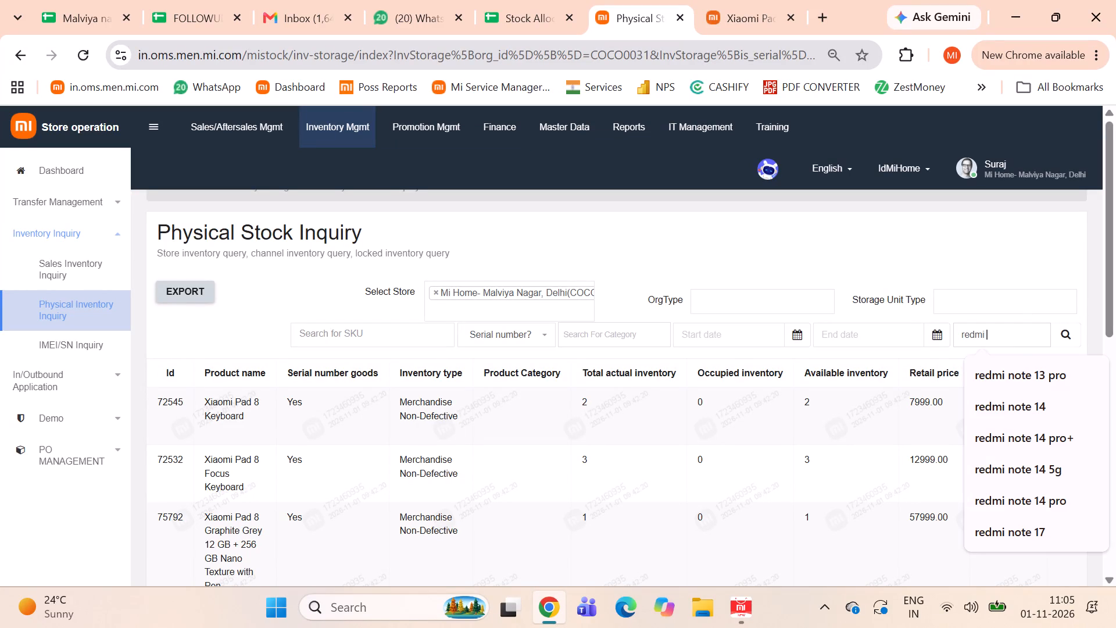
text(note `1)
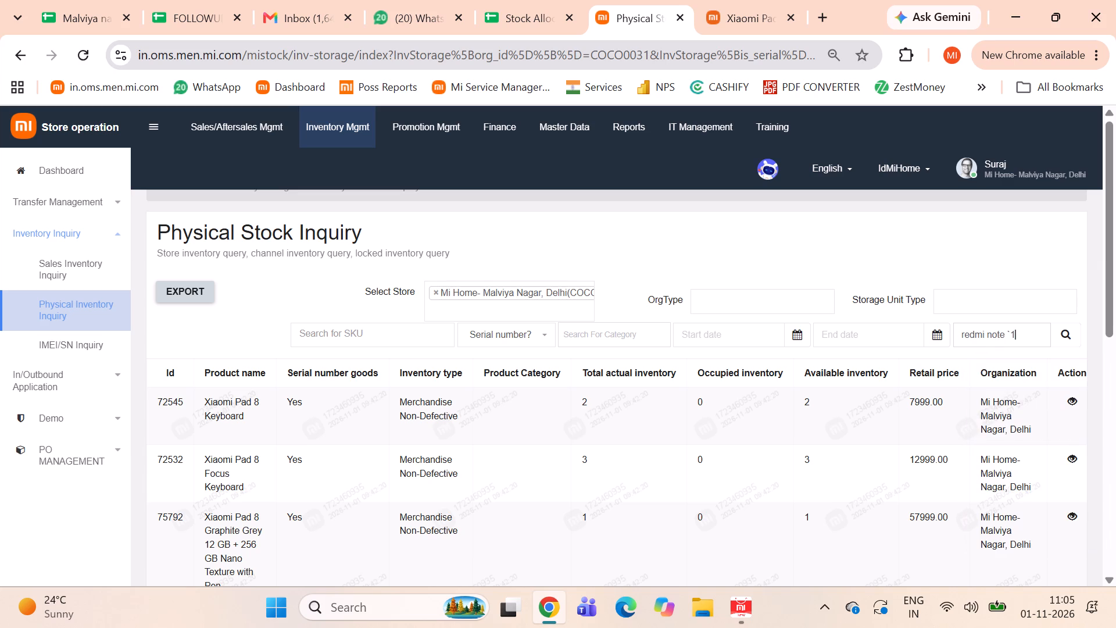
key(BackSpace)
key(BackSpace)
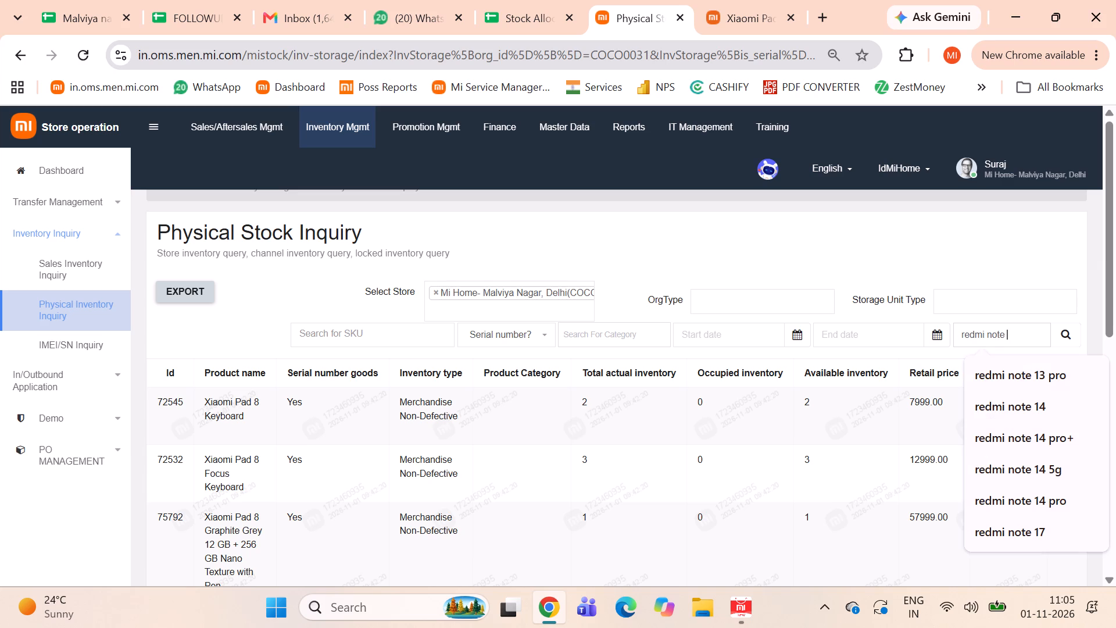
text(15)
key(Return)
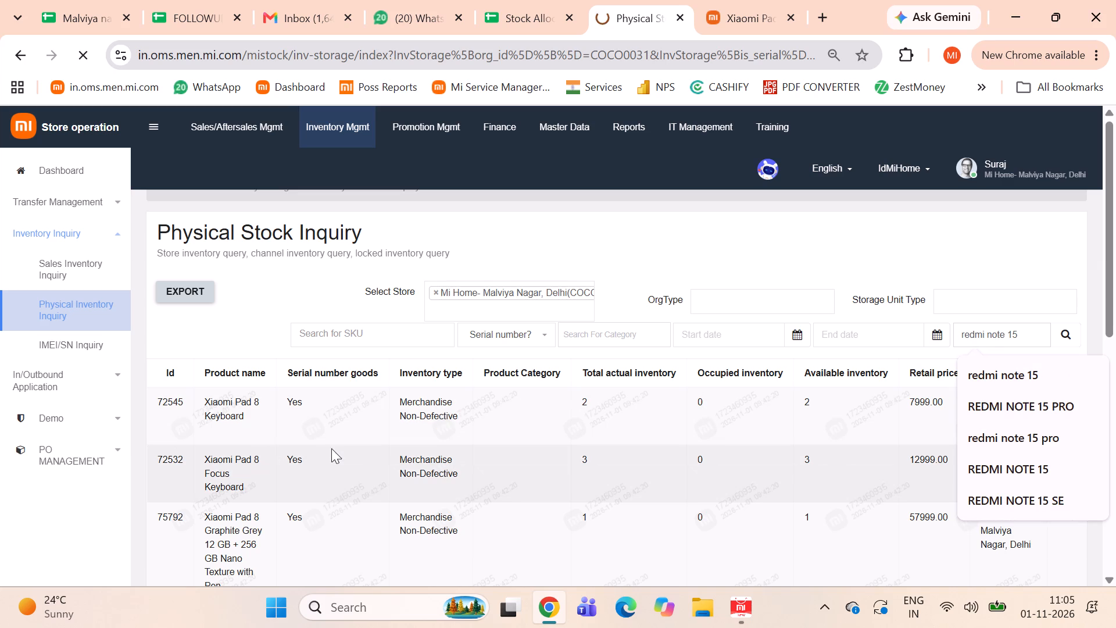
Copy the product ID of the REDMI Note 15 5G Glacier Blue 8GB RAM 128GB ROM and switch to HIPOS.
scroll(249, 450, down, 1)
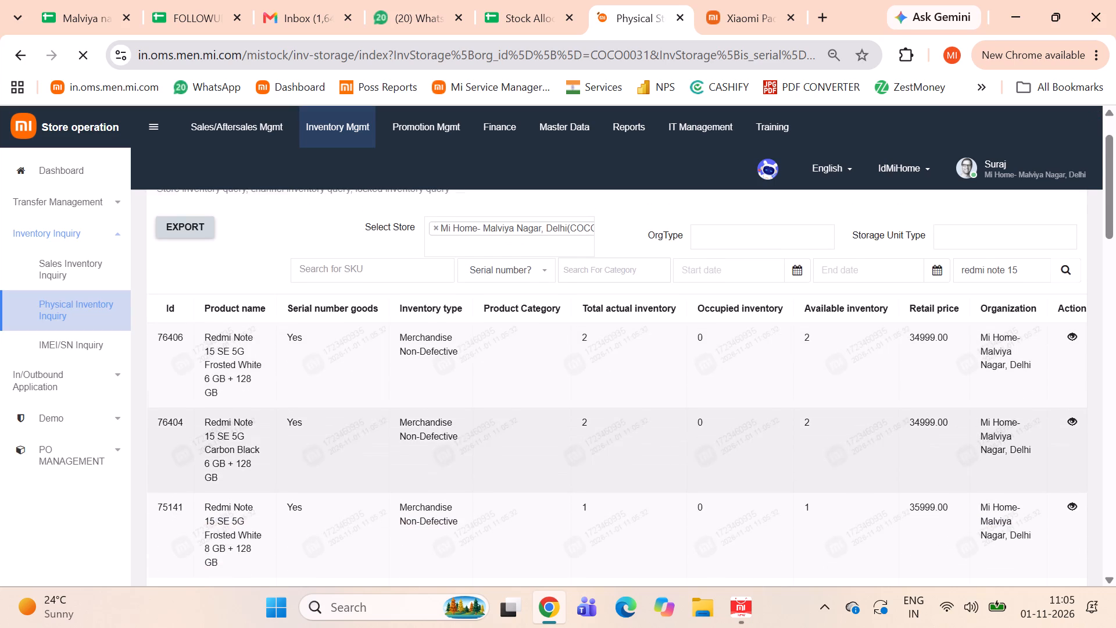
scroll(249, 450, down, 3)
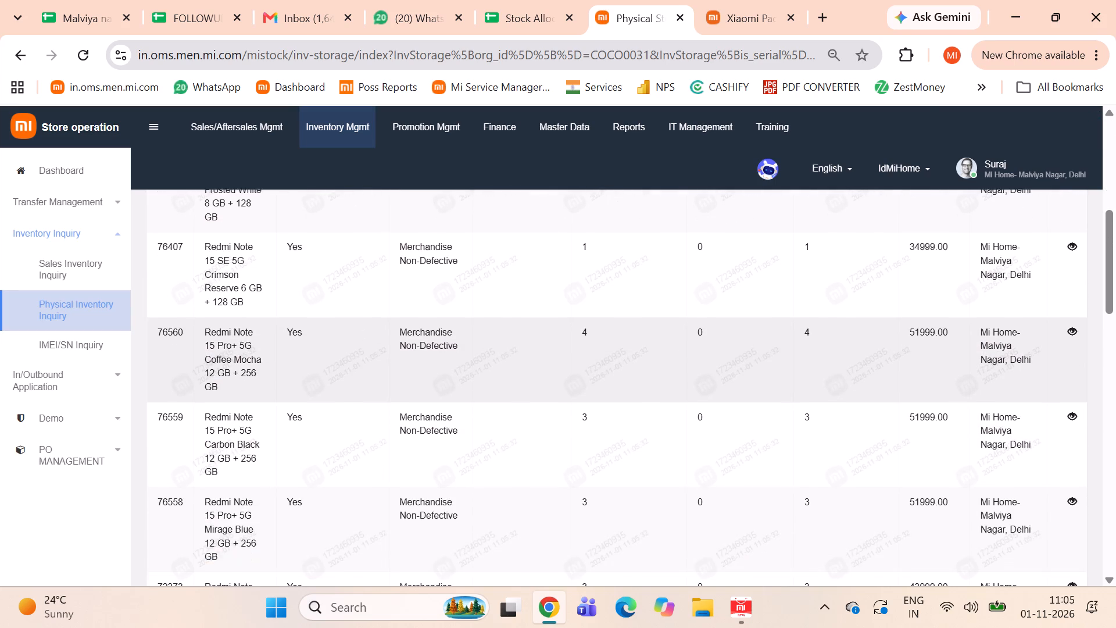
scroll(249, 450, down, 3)
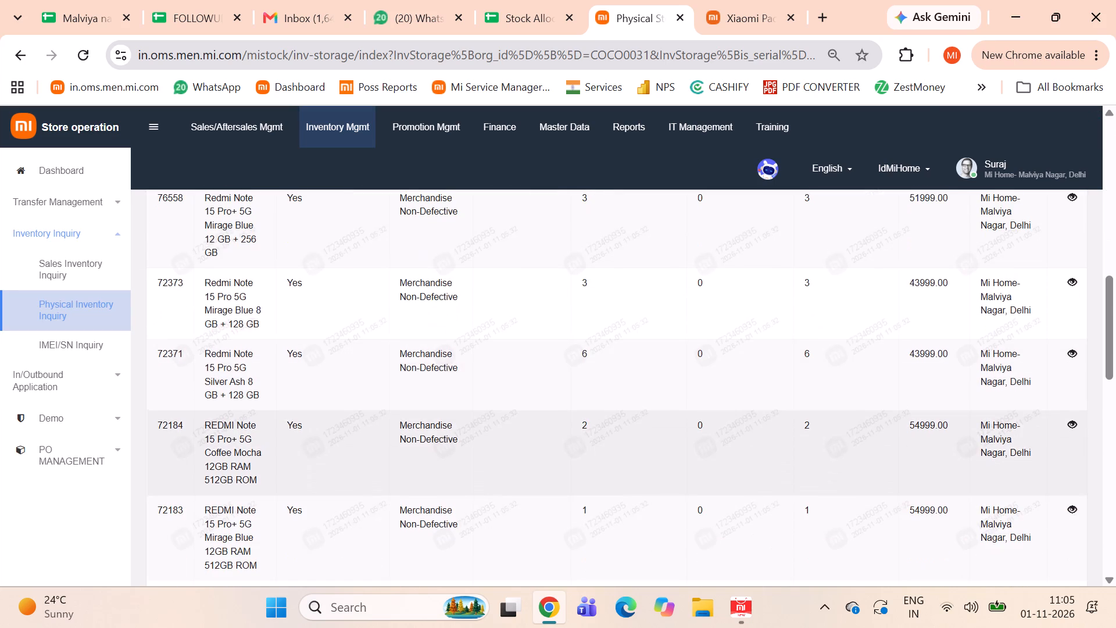
scroll(249, 450, down, 2)
scroll(270, 501, down, 1)
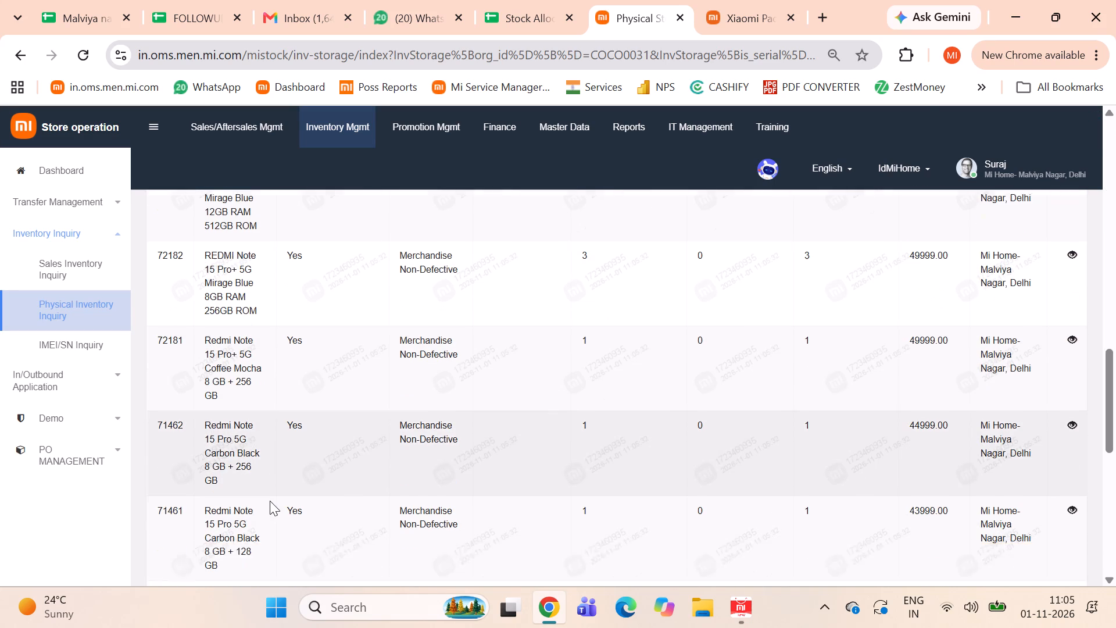
scroll(270, 501, down, 3)
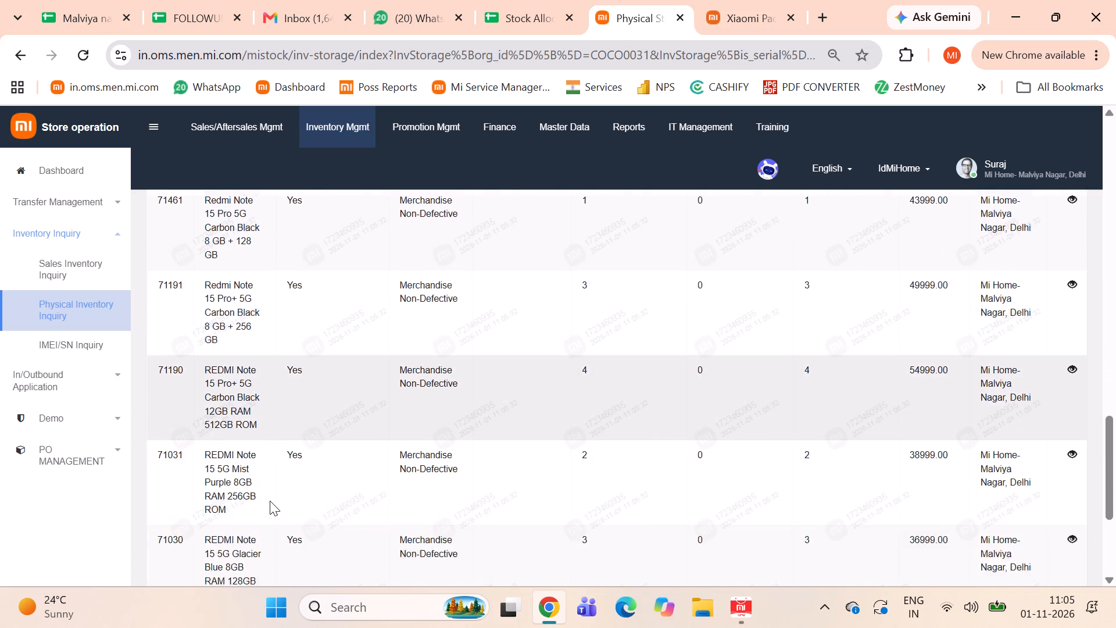
scroll(270, 501, down, 1)
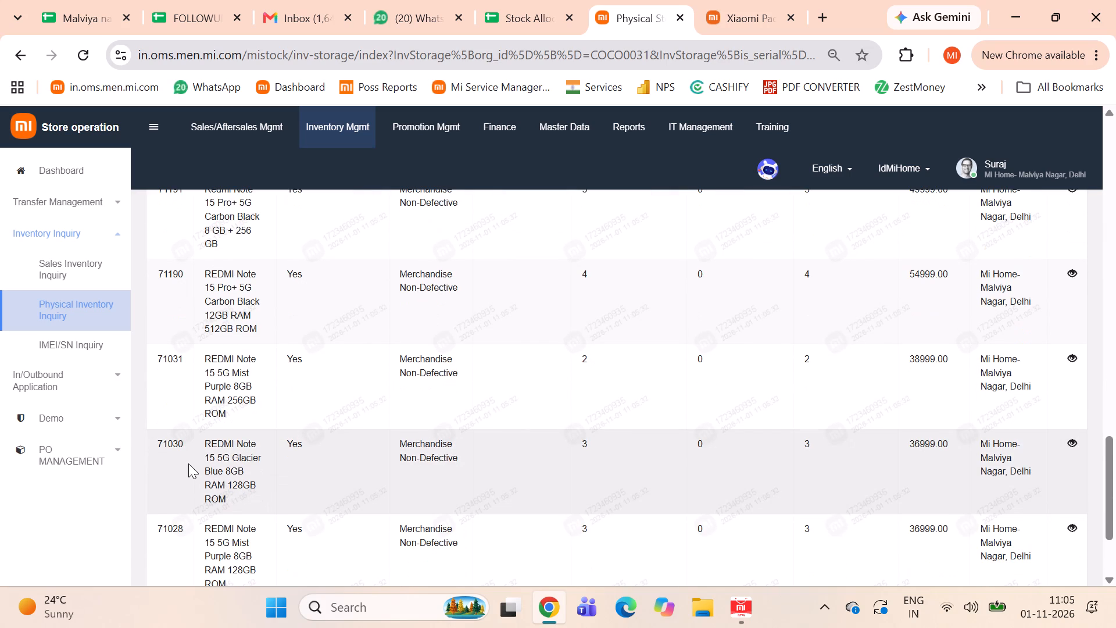
triple_click(170, 444)
key(ctrl+c)
key(alt+Tab)
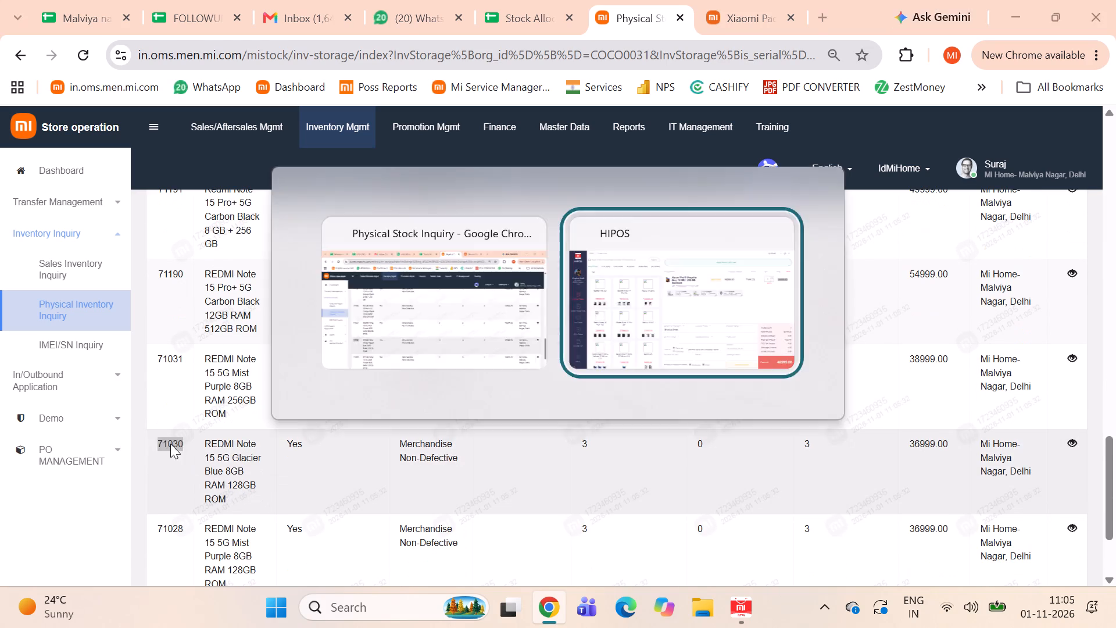